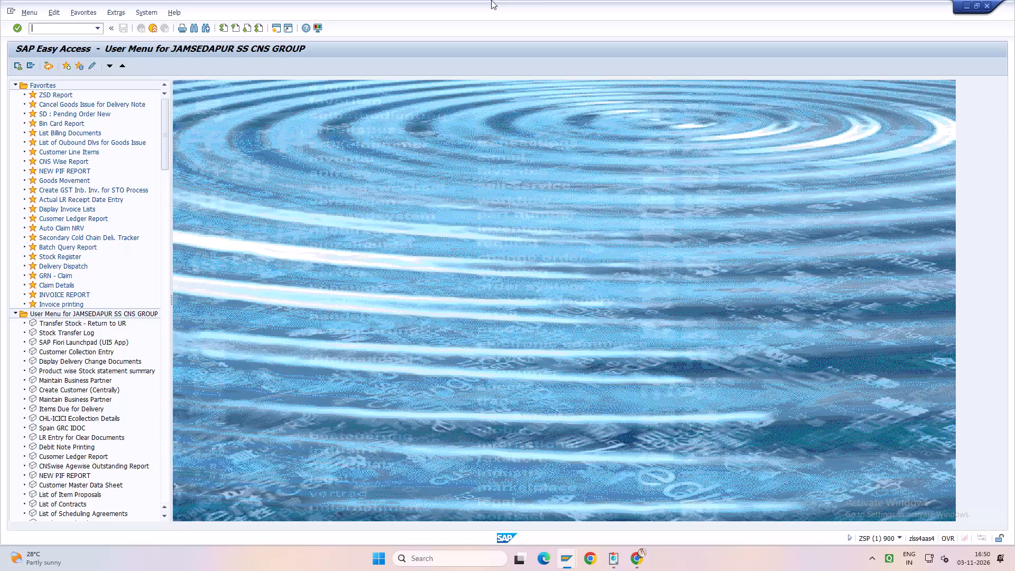
# Switch to the Novus Optra Outward Register and refresh the outward invoice list.
pyautogui.click(617, 551)
pyautogui.click(637, 517)
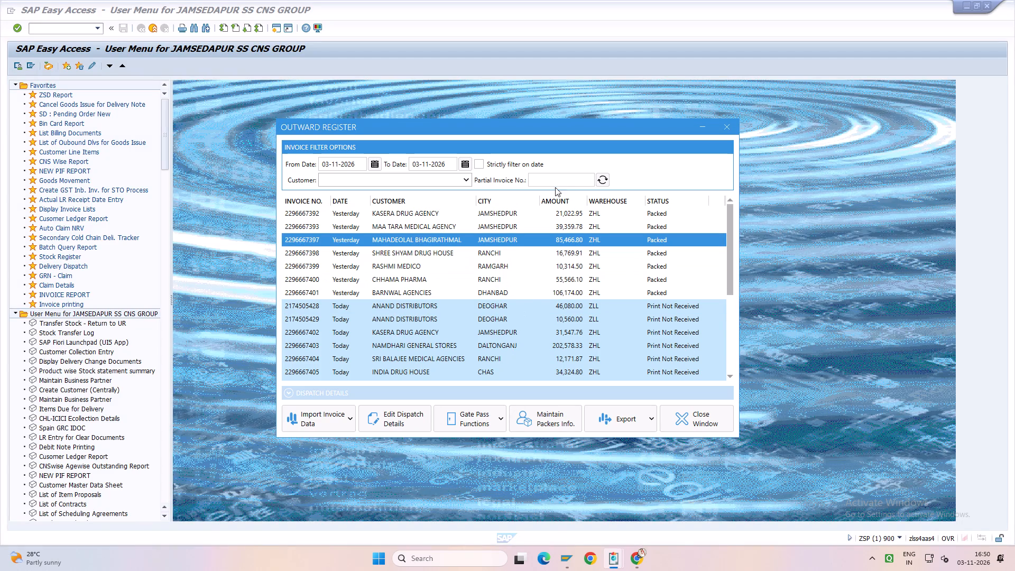
pyautogui.click(602, 181)
pyautogui.scroll(-2, 457, 283)
pyautogui.scroll(8, 457, 283)
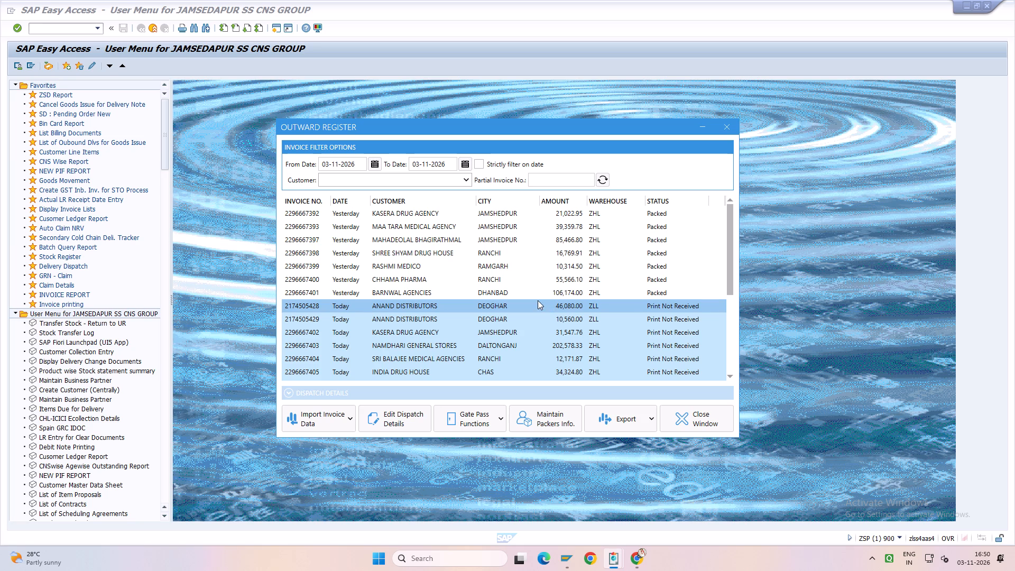
pyautogui.click(603, 179)
pyautogui.click(603, 179)
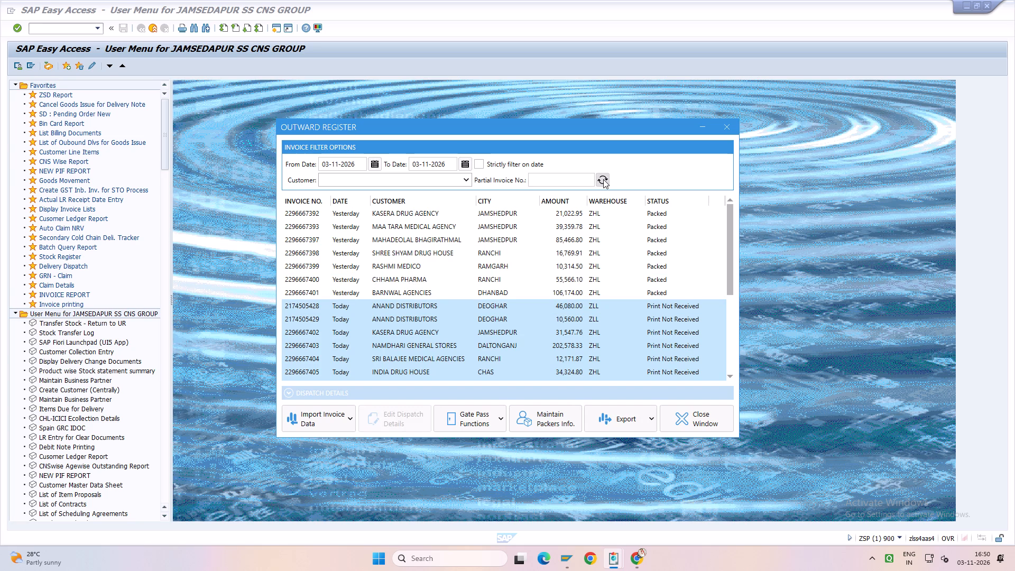
pyautogui.click(603, 179)
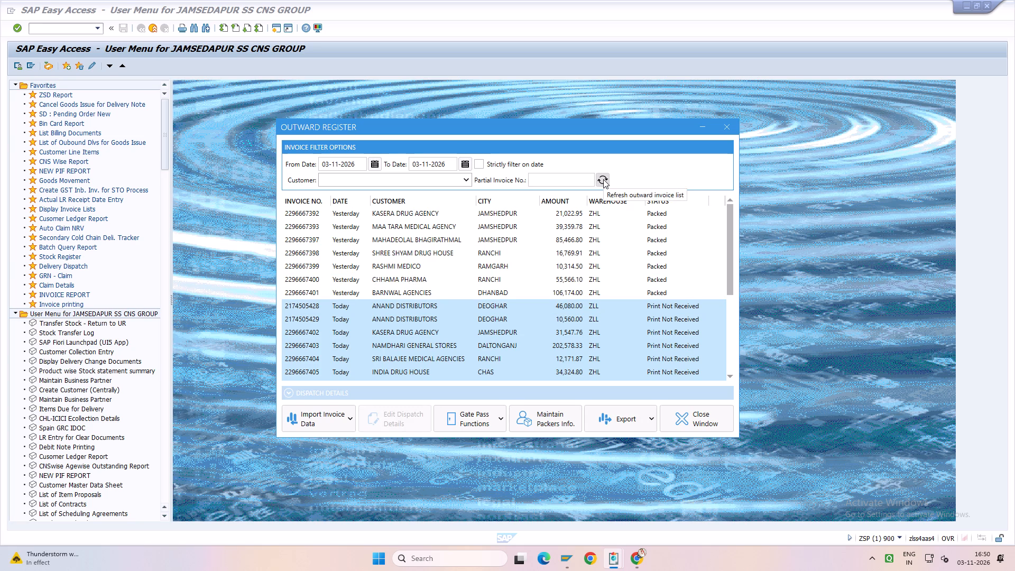
pyautogui.click(603, 179)
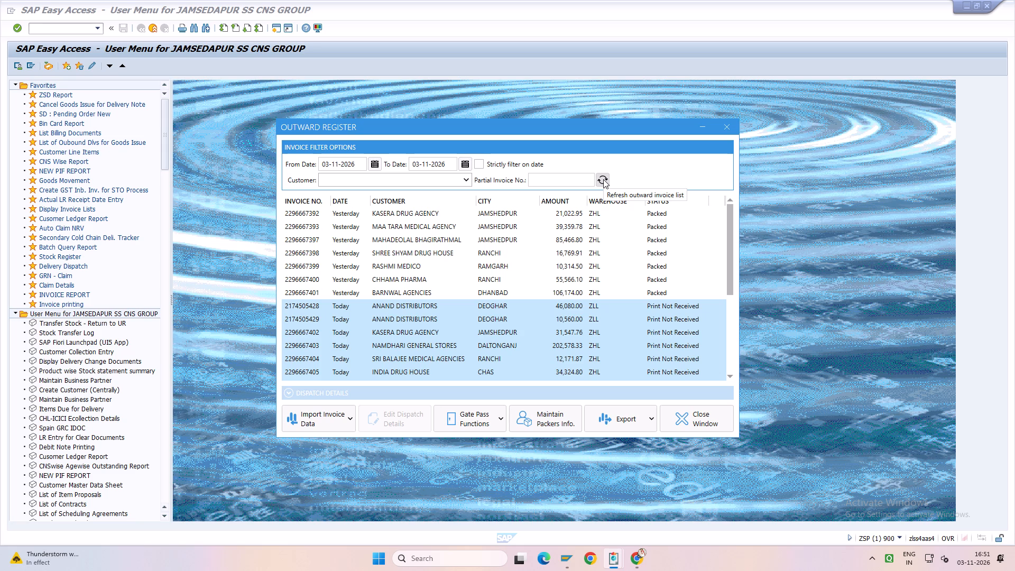
pyautogui.click(602, 183)
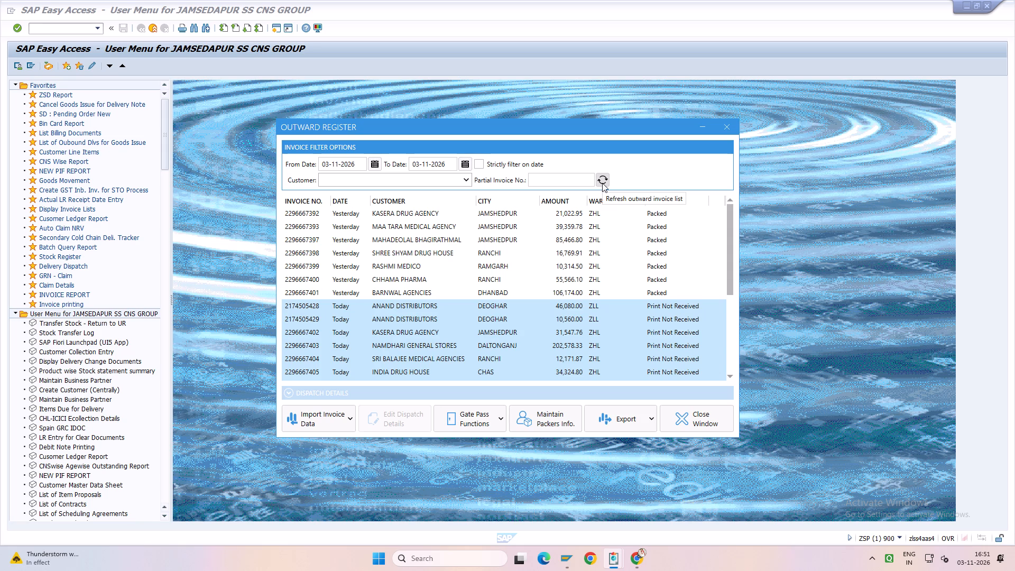
pyautogui.click(496, 420)
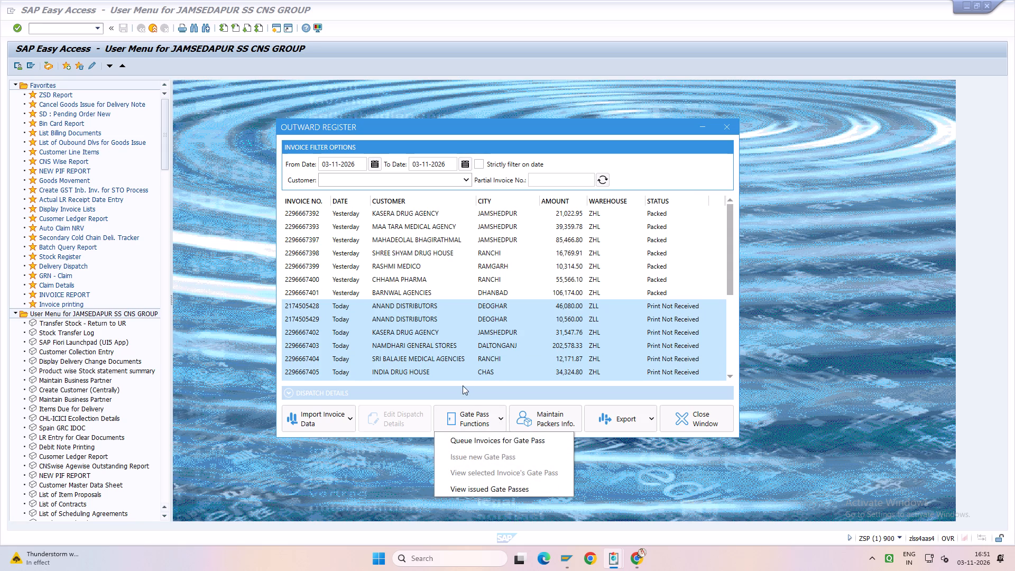
pyautogui.click(502, 440)
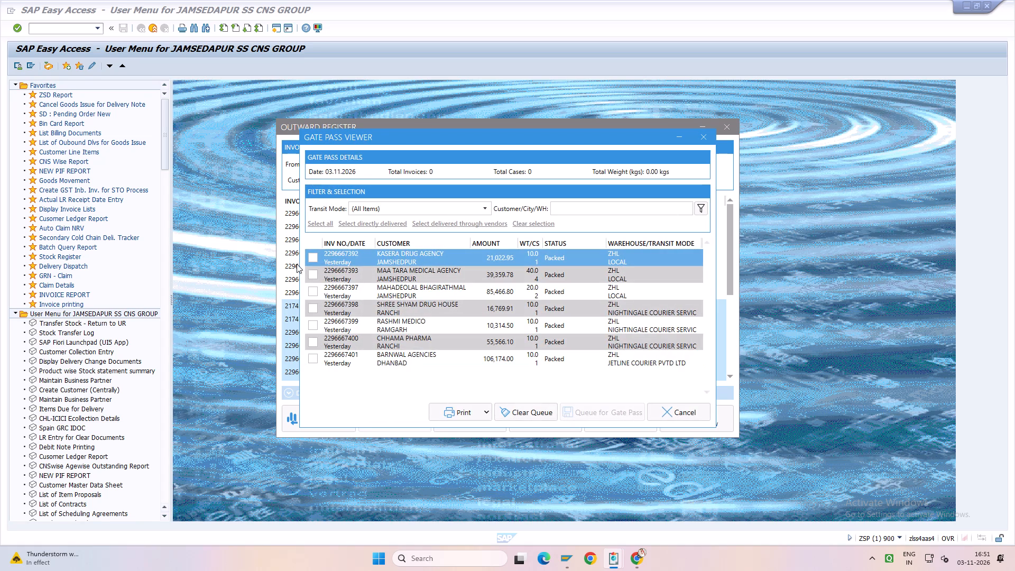
pyautogui.click(313, 290)
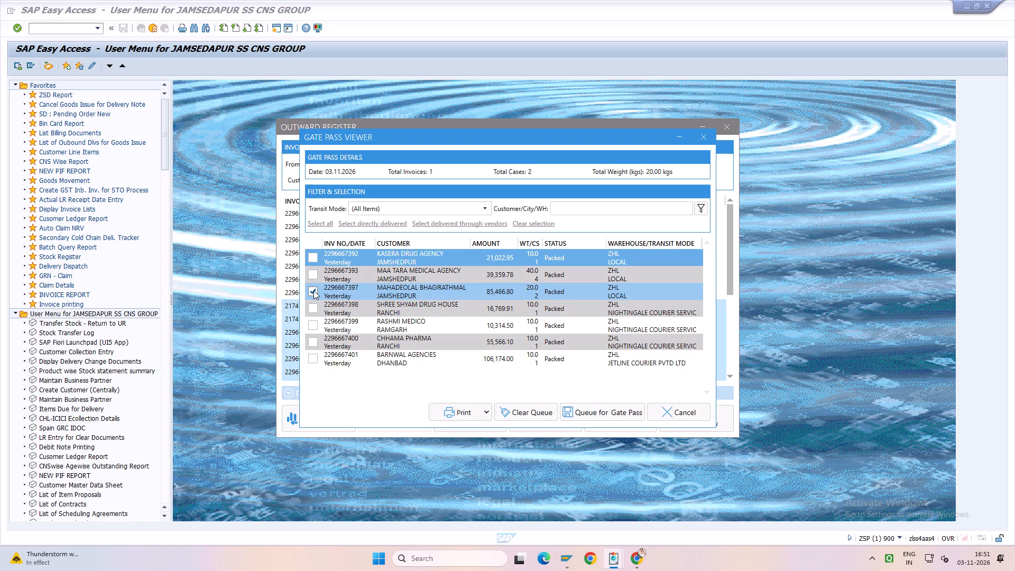
pyautogui.click(312, 277)
pyautogui.click(310, 253)
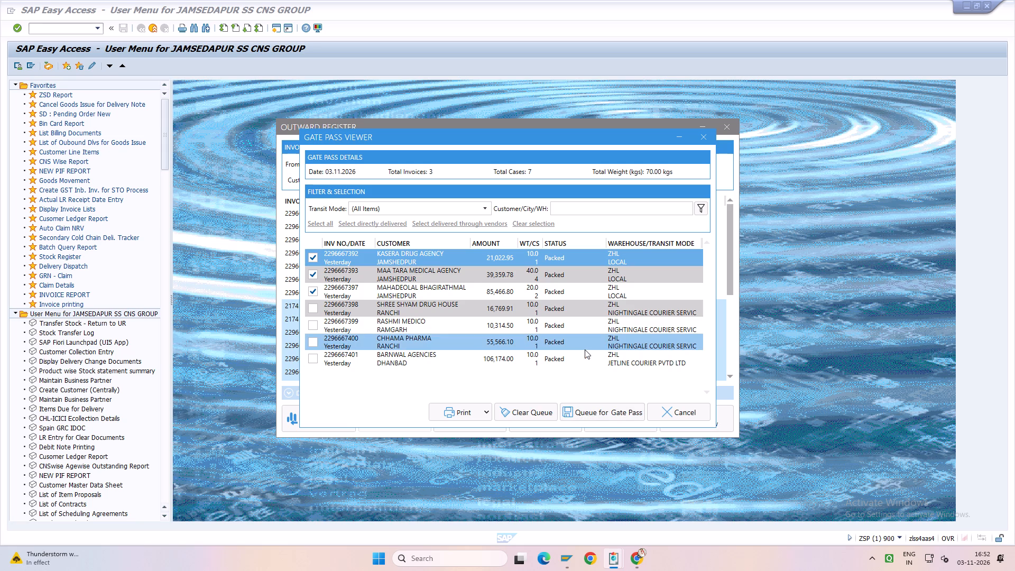
pyautogui.click(612, 409)
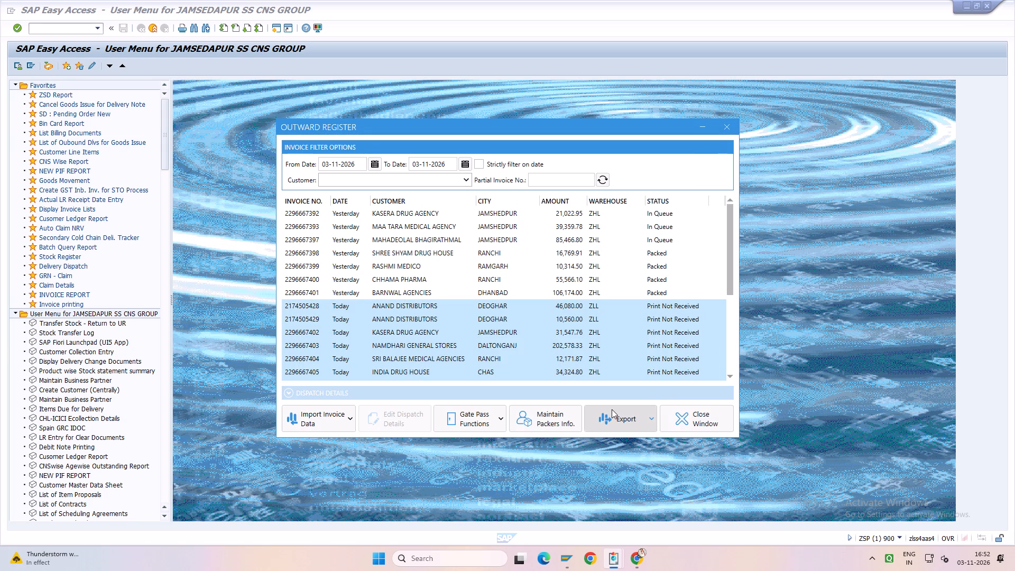
# Issue a new gate pass for the three queued Jamshedpur invoices.
pyautogui.click(489, 426)
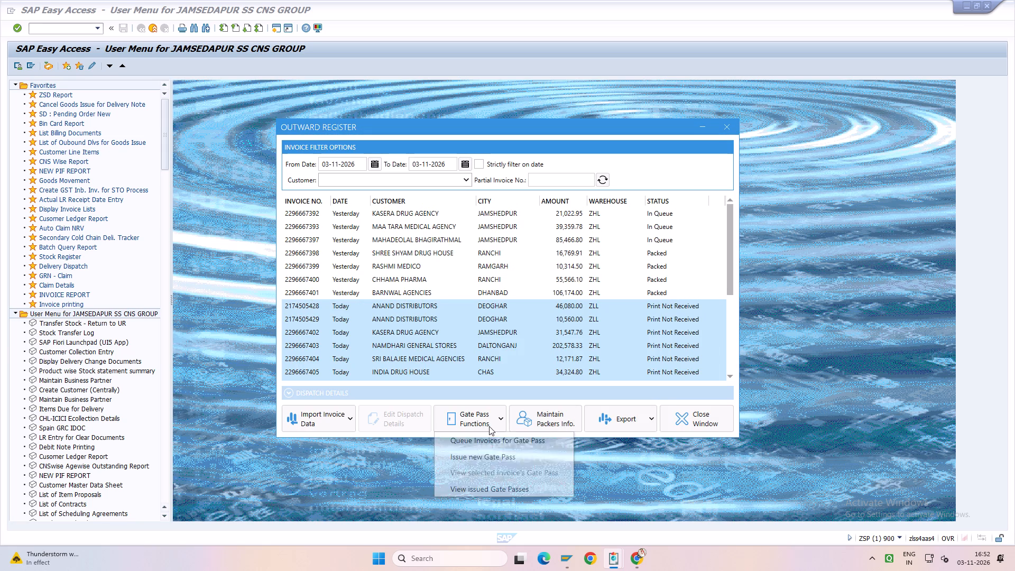
pyautogui.click(491, 461)
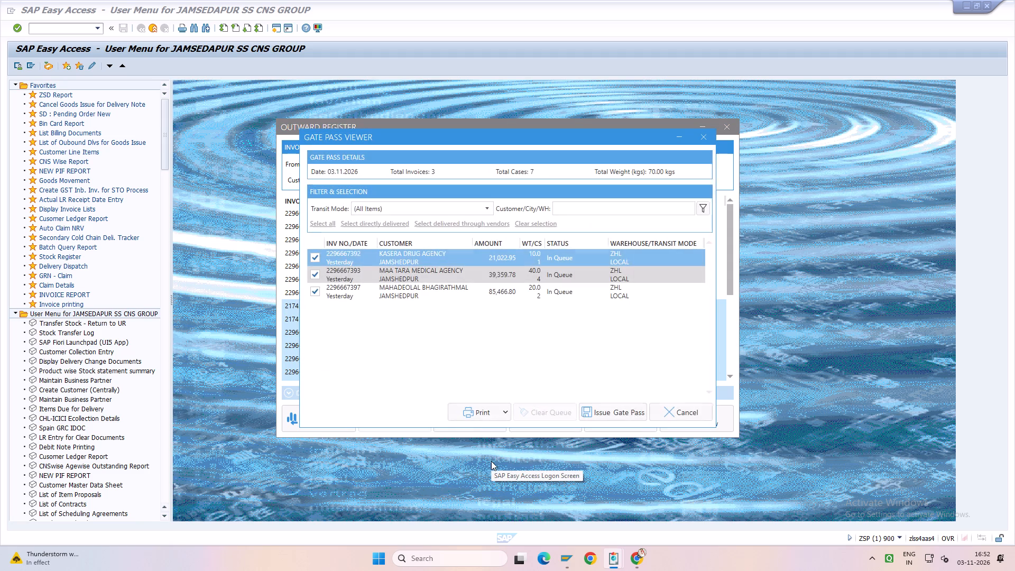
pyautogui.click(607, 413)
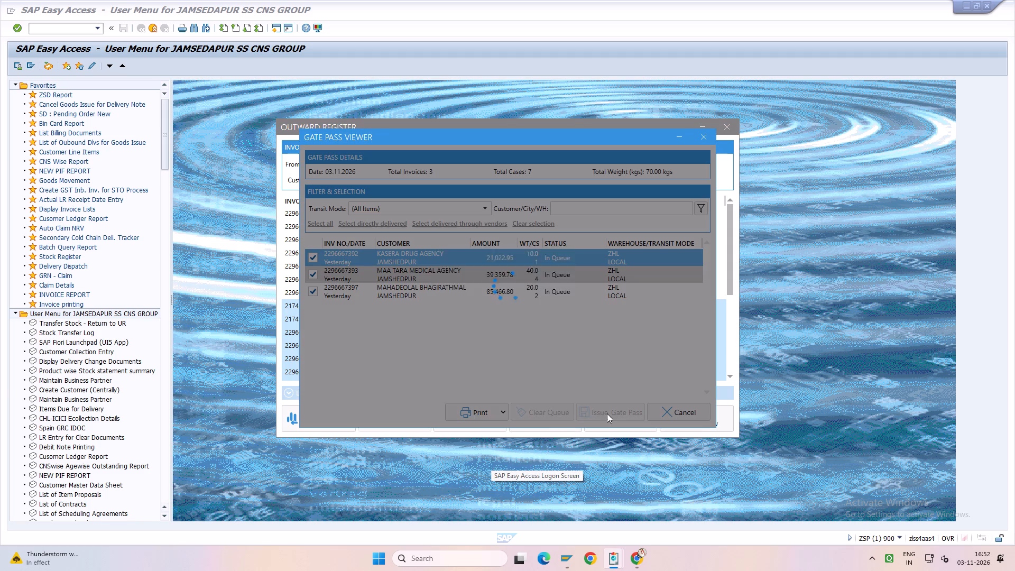
pyautogui.click(509, 293)
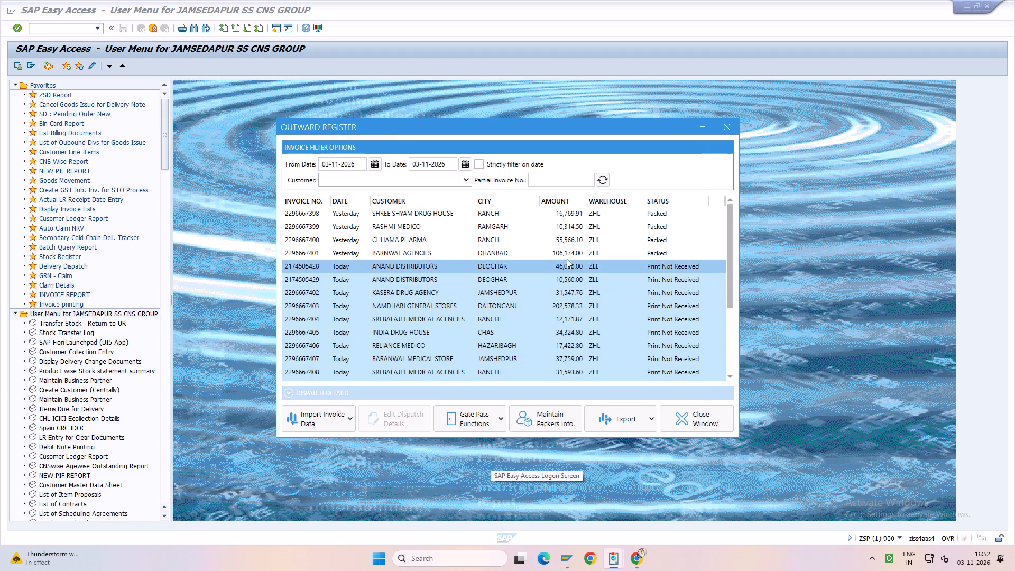
# Set the invoice filter's From Date to 02-11-2026 and refresh the outward invoice list.
pyautogui.scroll(2, 580, 250)
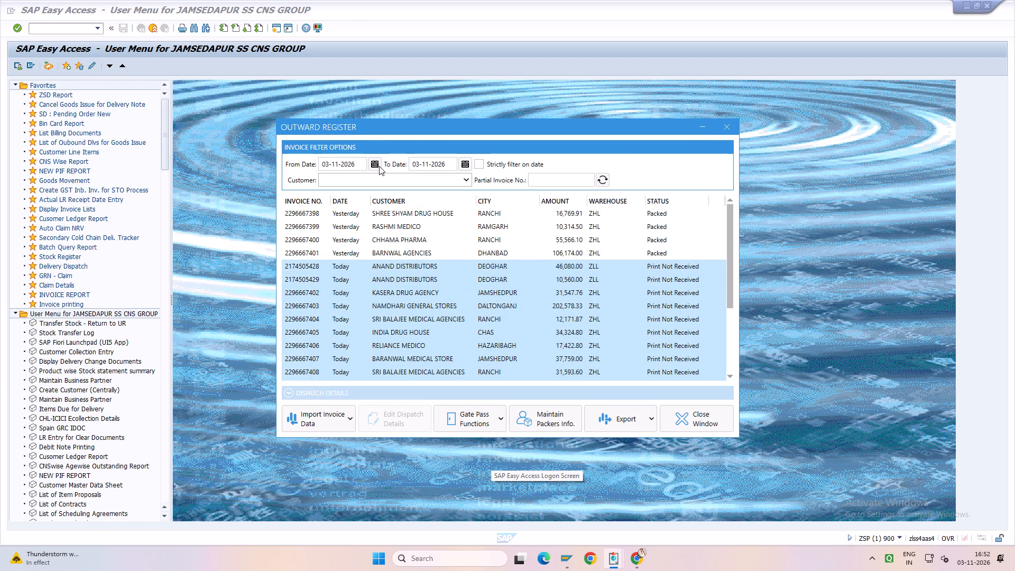
pyautogui.click(373, 163)
pyautogui.click(340, 216)
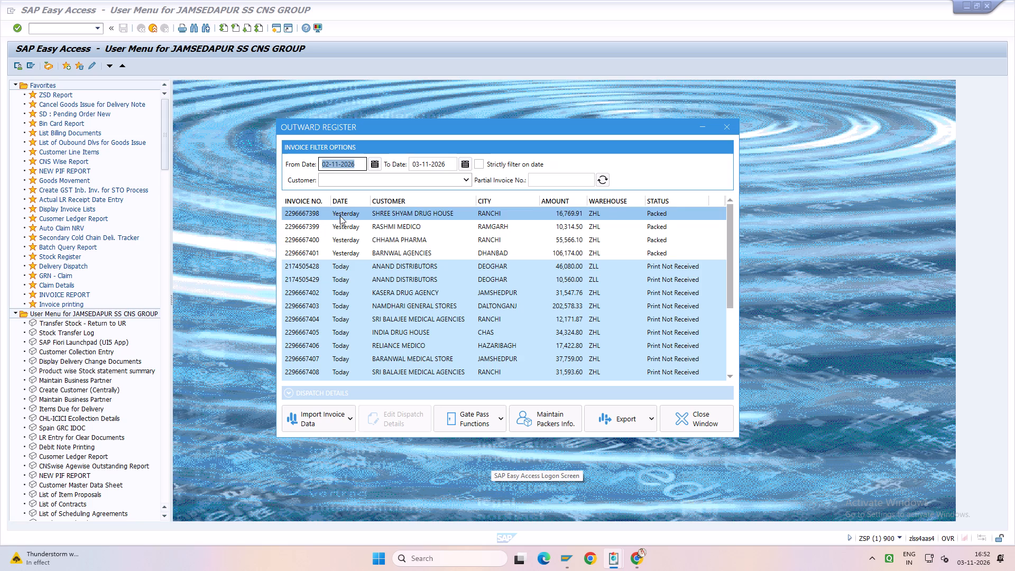
pyautogui.click(606, 183)
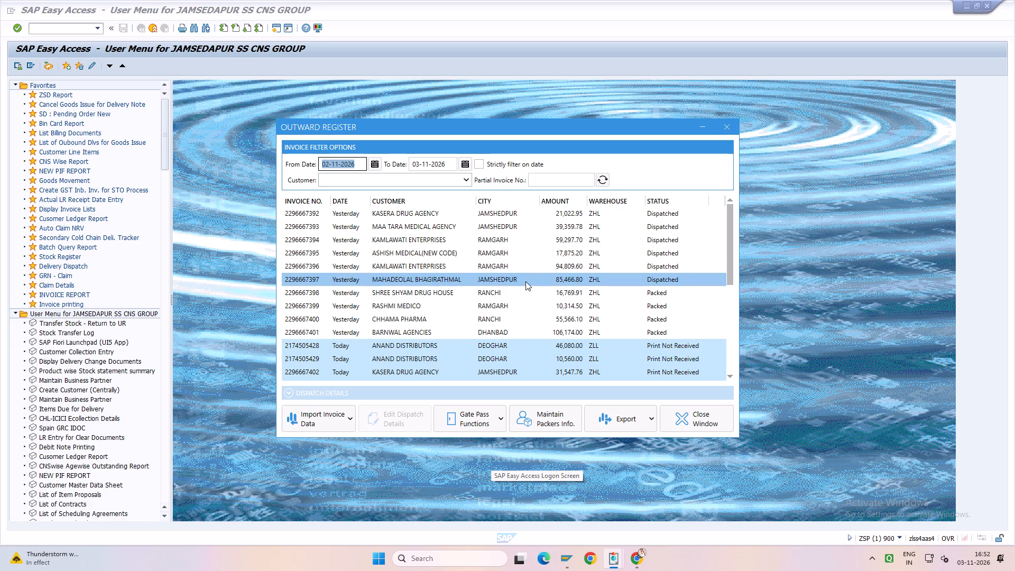
pyautogui.click(503, 227)
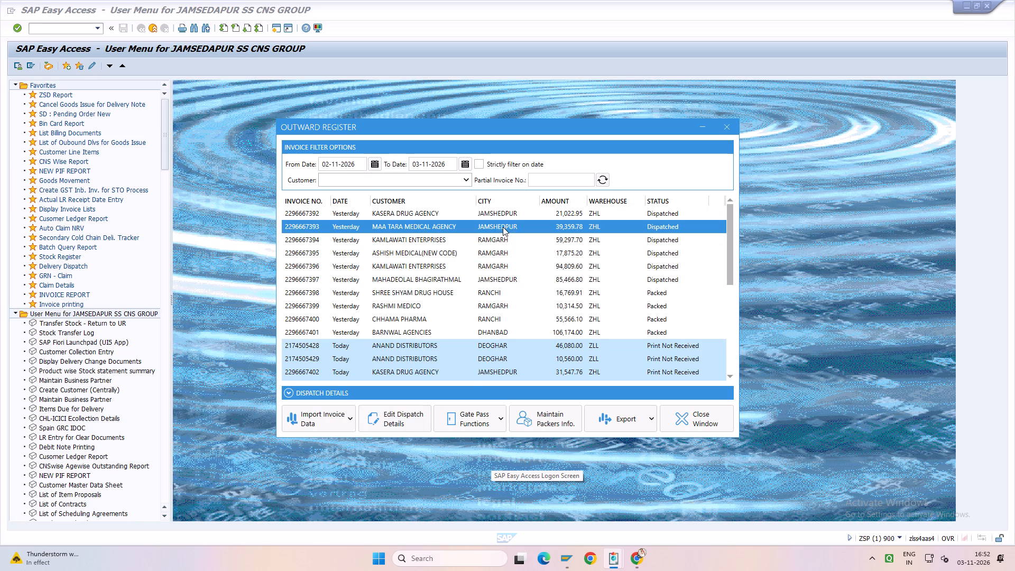
pyautogui.click(503, 419)
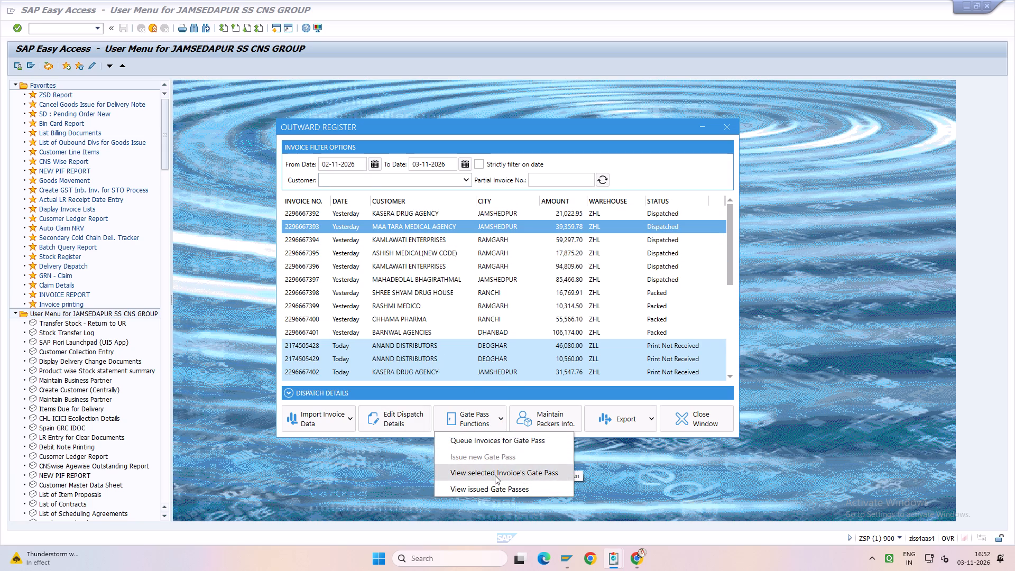
pyautogui.click(495, 475)
pyautogui.click(636, 416)
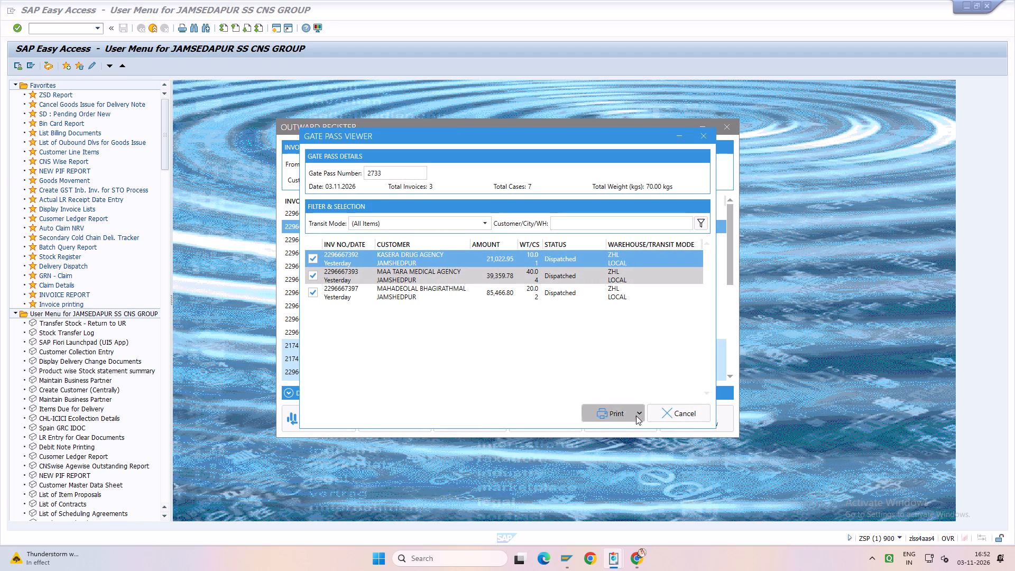
pyautogui.click(615, 432)
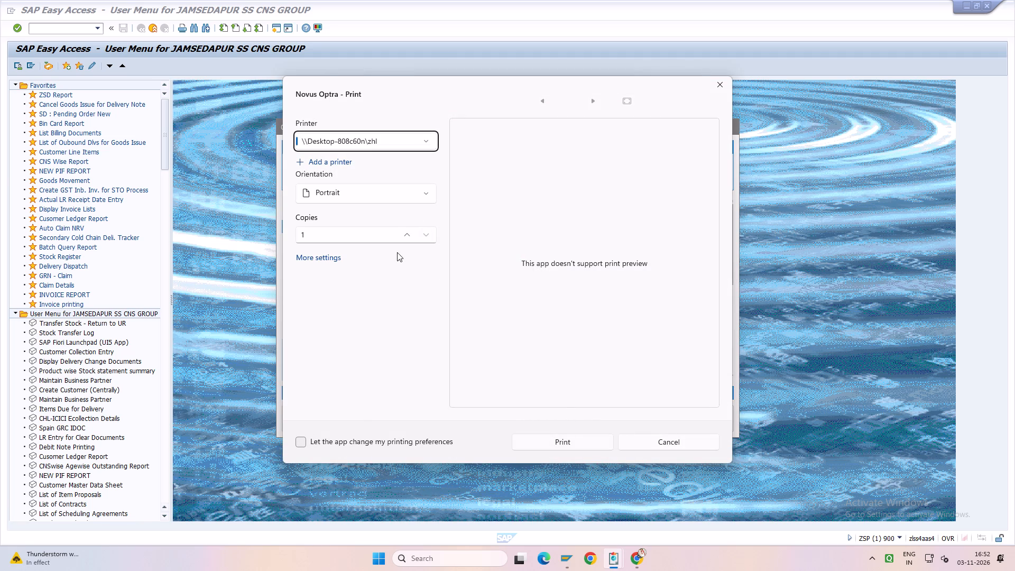
pyautogui.click(570, 443)
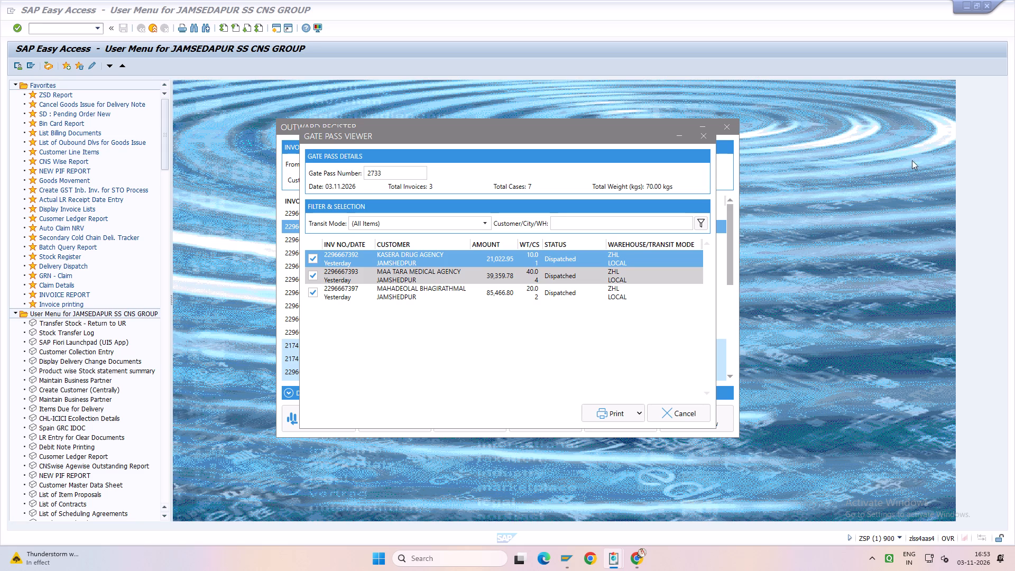
pyautogui.click(702, 137)
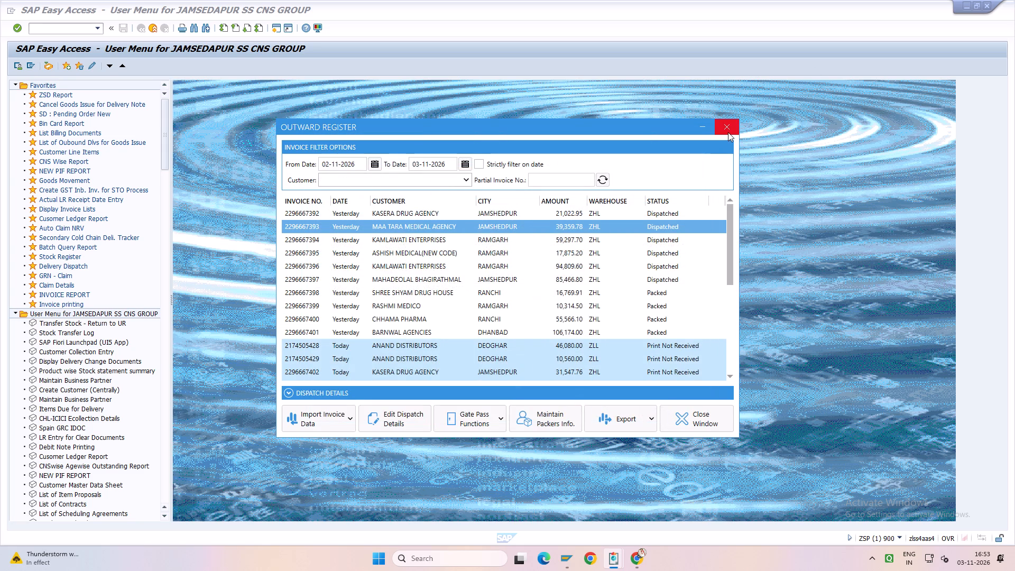
# Set the invoice filter's From Date back to 03-11-2026 and refresh the outward invoice list.
pyautogui.click(606, 179)
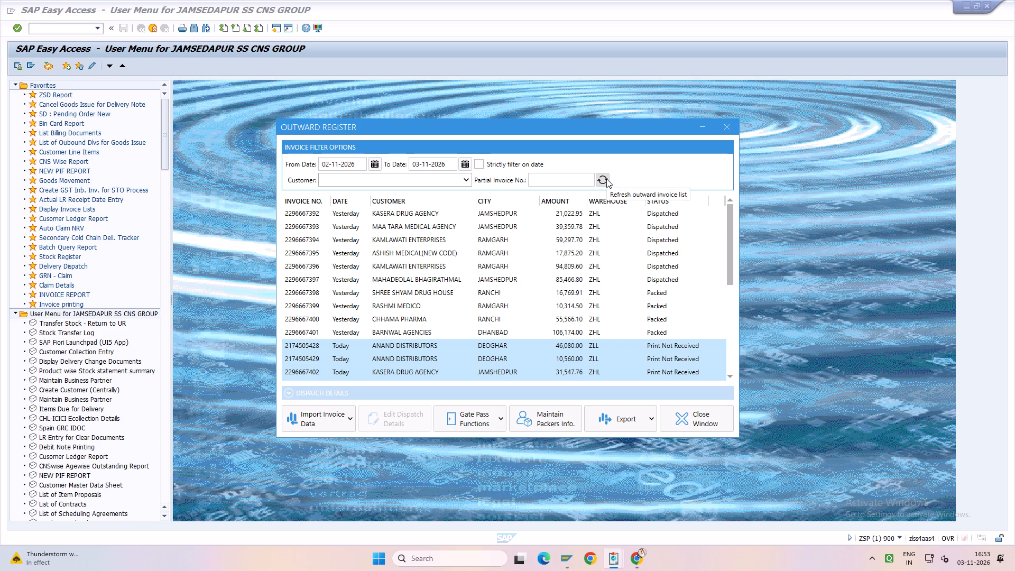
pyautogui.click(377, 166)
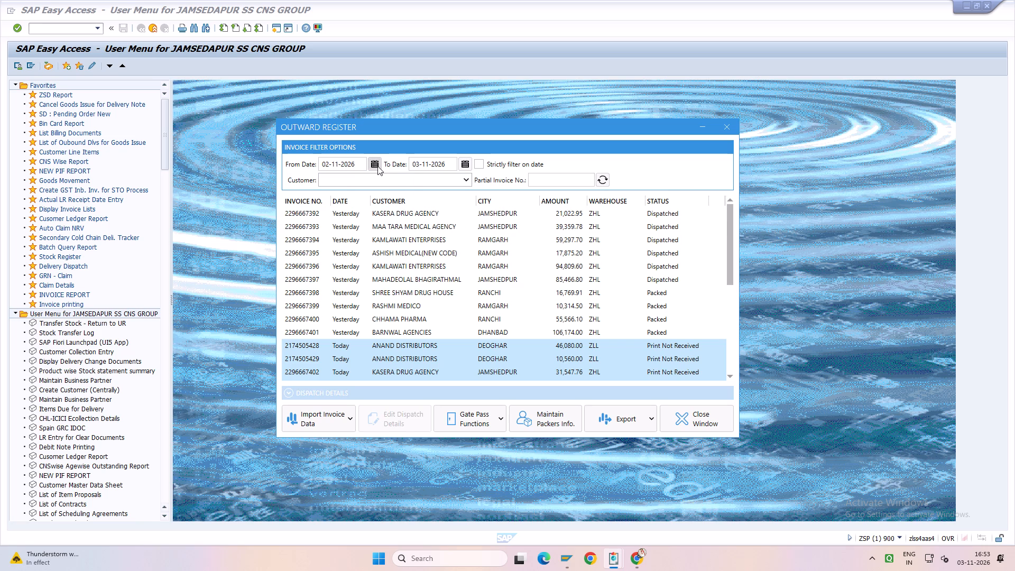
pyautogui.click(354, 218)
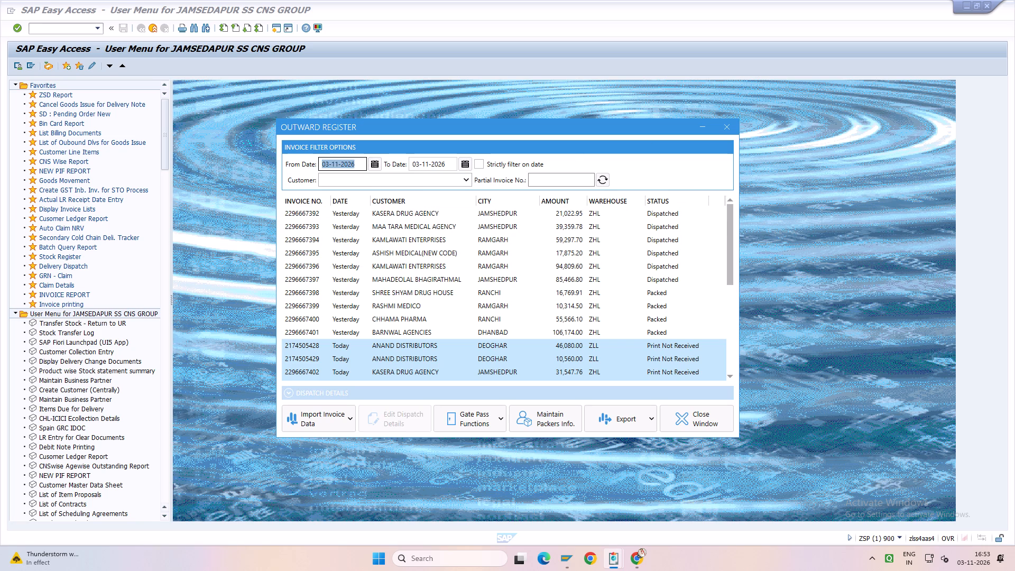
pyautogui.click(604, 183)
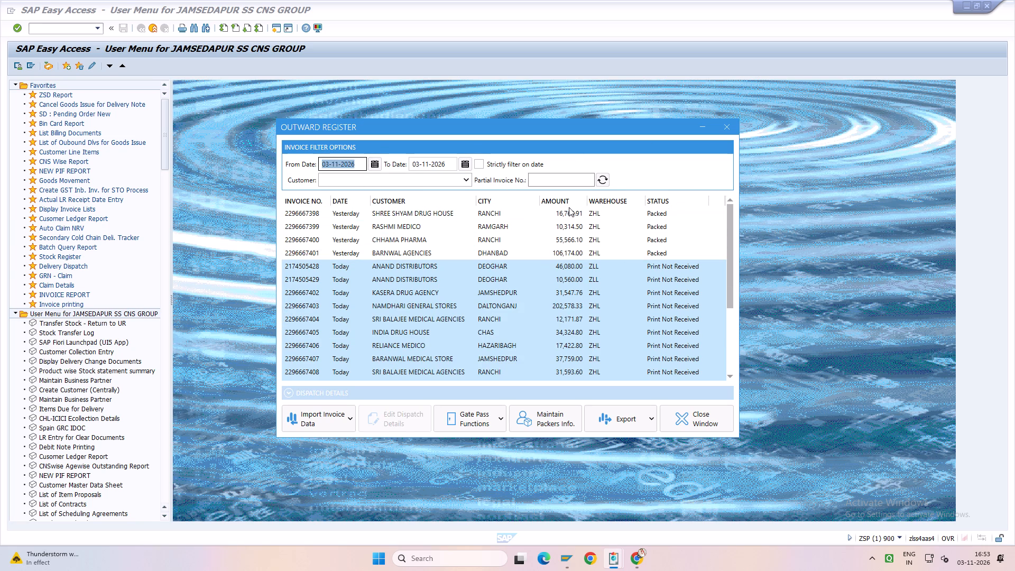
pyautogui.click(602, 179)
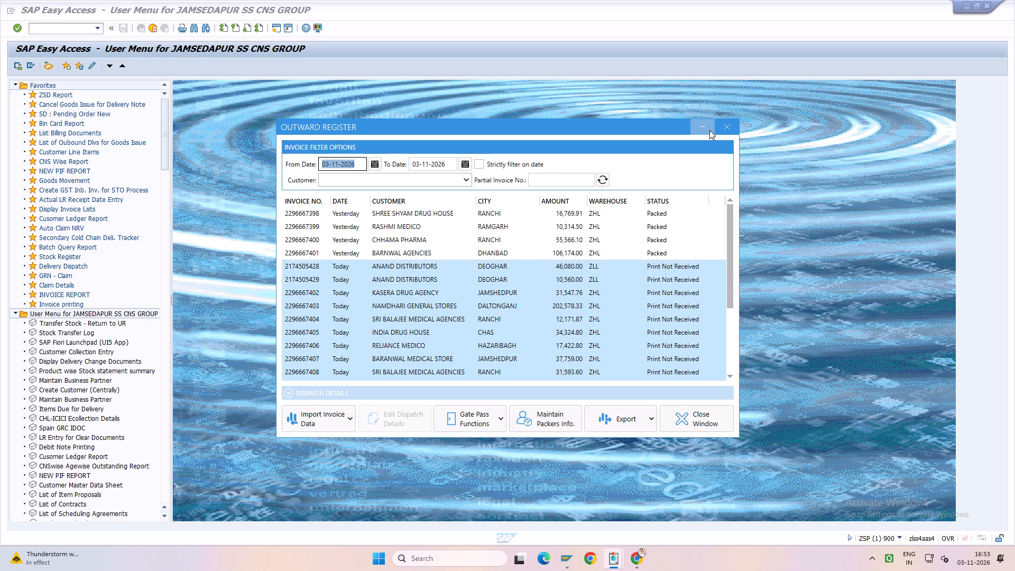
# Close the Outward Register and minimise the Novus Optra main window.
pyautogui.click(725, 132)
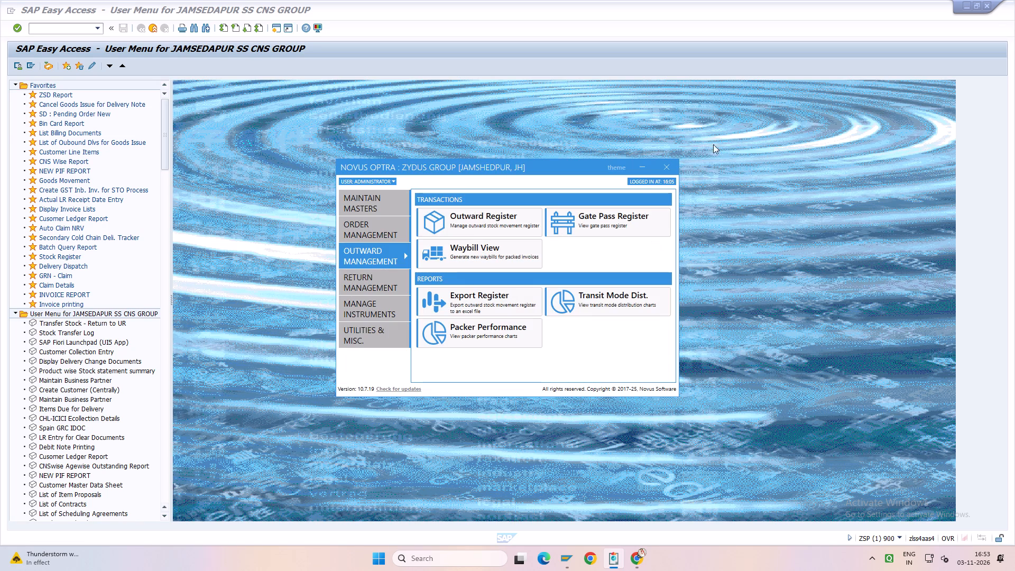
pyautogui.click(641, 168)
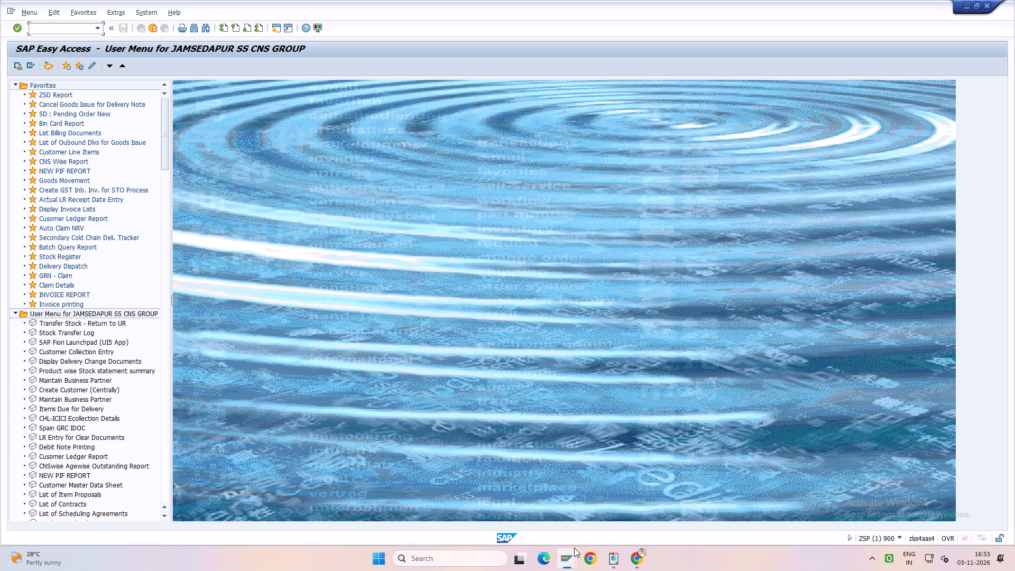
# Switch to SAP and open the Create Payment Intimation Advice transaction from the previously used commands.
pyautogui.click(596, 526)
pyautogui.click(97, 25)
pyautogui.click(47, 47)
pyautogui.press('Return')
# Set the company code to 2920 and the sales organization range to 2920 to 2920.
pyautogui.press('BackSpace')
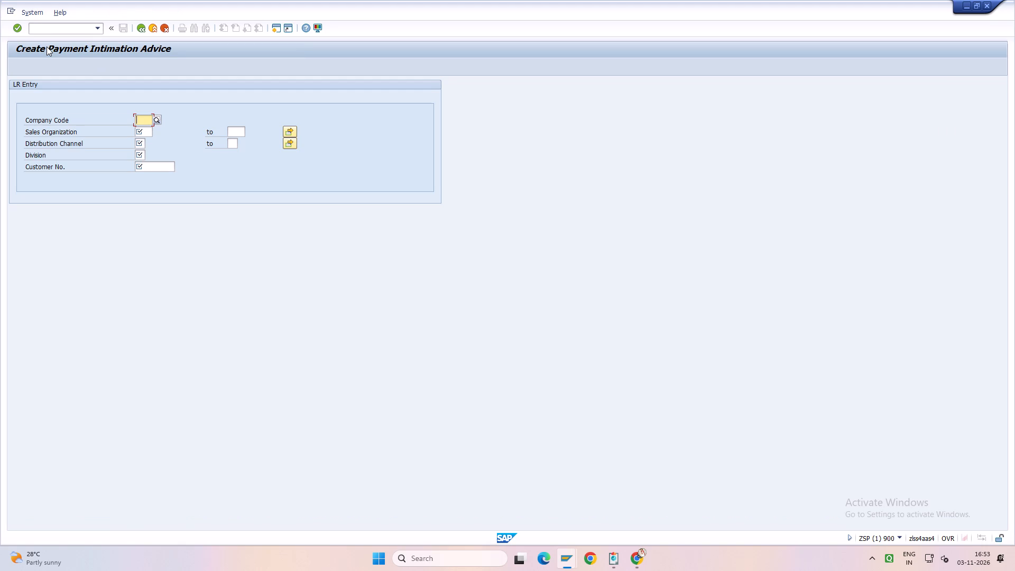
pyautogui.press('Down')
pyautogui.press('Tab')
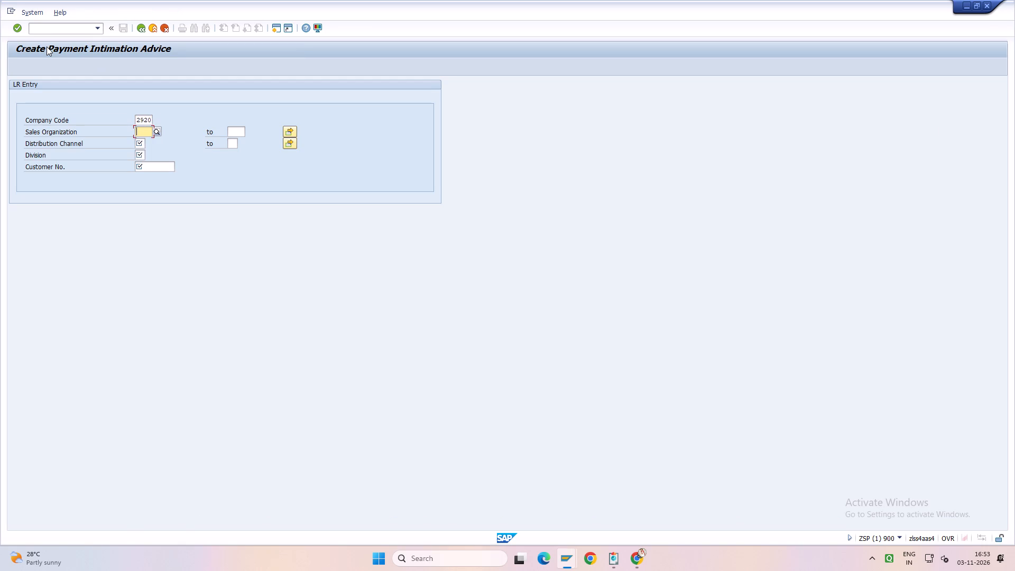
pyautogui.press('BackSpace')
pyautogui.press('Down')
pyautogui.press('Tab')
pyautogui.press('BackSpace')
pyautogui.press('Down')
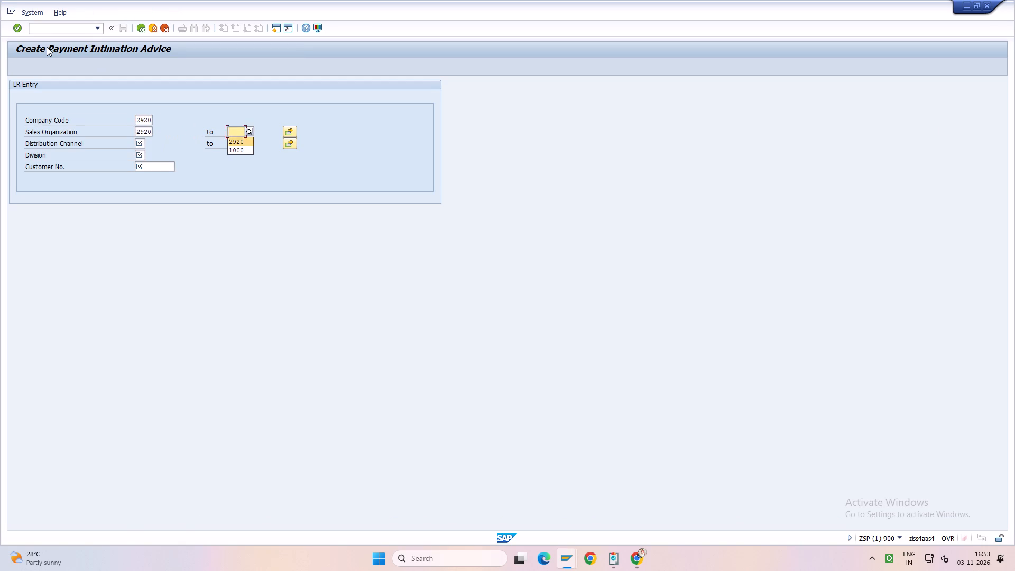
pyautogui.press('Tab')
# Set the distribution channel range to 02 to 09.
pyautogui.press('Tab')
pyautogui.press('BackSpace')
pyautogui.press('Down')
pyautogui.press('Tab')
pyautogui.press('BackSpace')
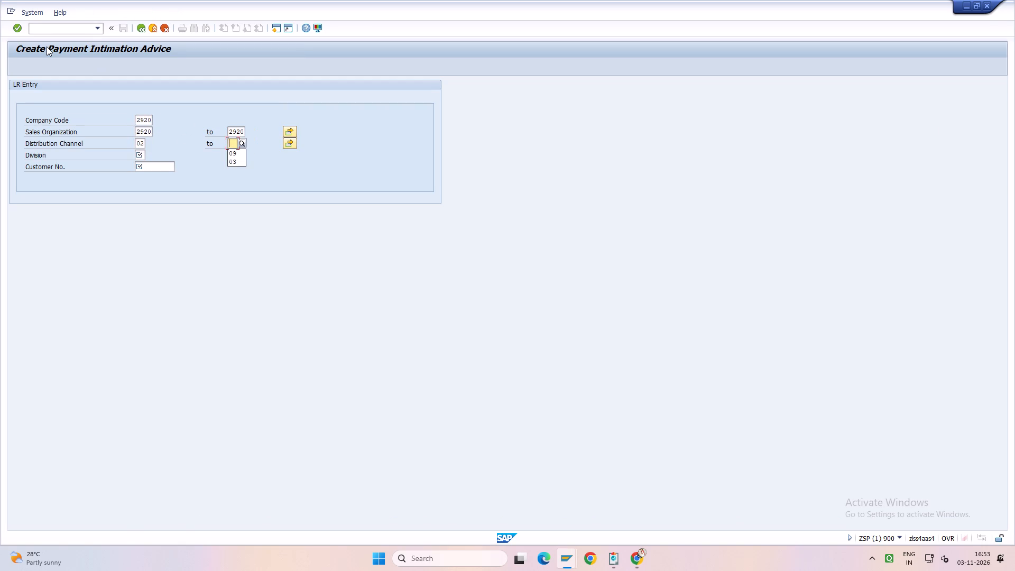
pyautogui.press('Down')
pyautogui.press('Tab')
pyautogui.press('Tab')
pyautogui.press('BackSpace')
pyautogui.press('Down')
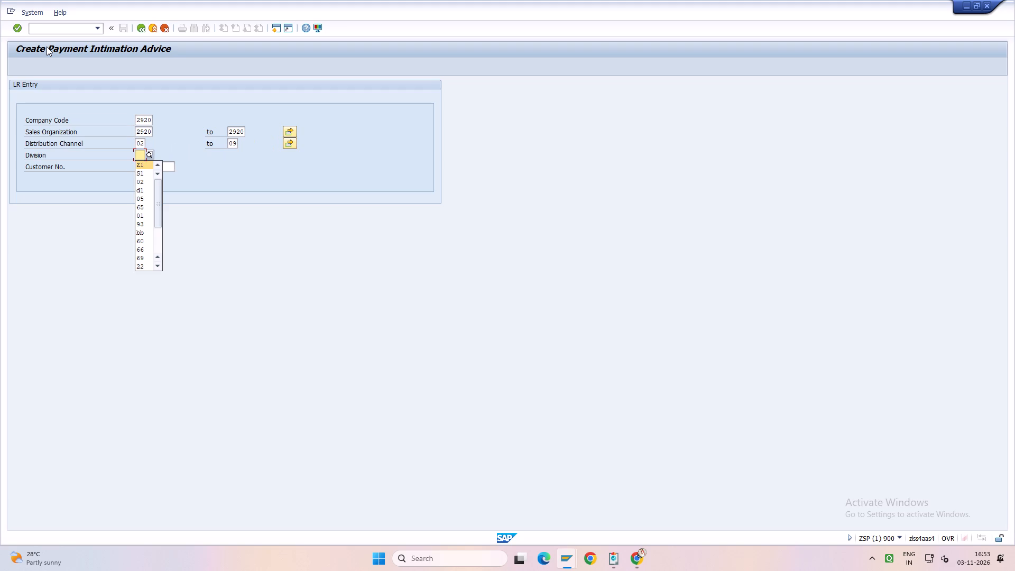
pyautogui.press('Tab')
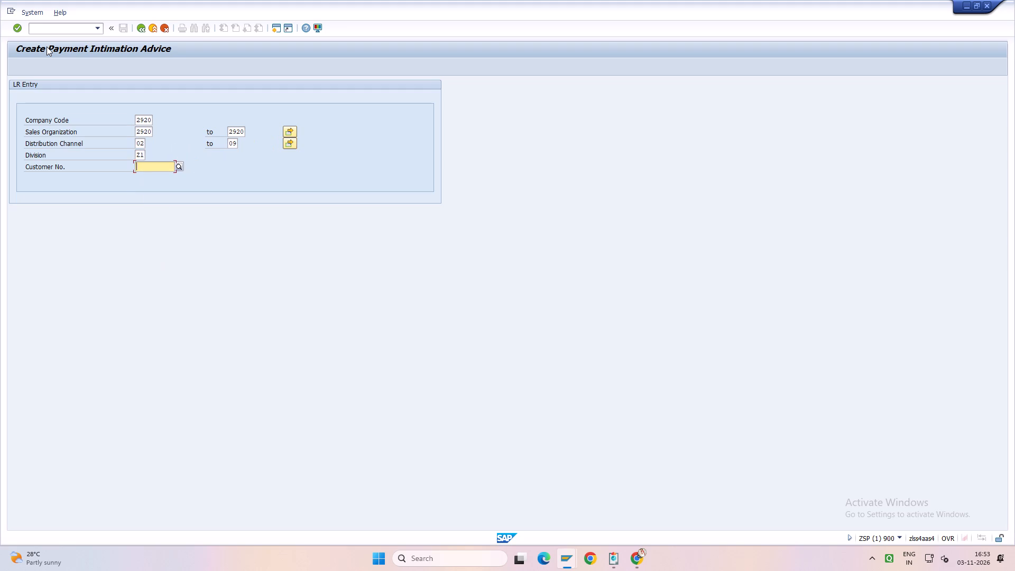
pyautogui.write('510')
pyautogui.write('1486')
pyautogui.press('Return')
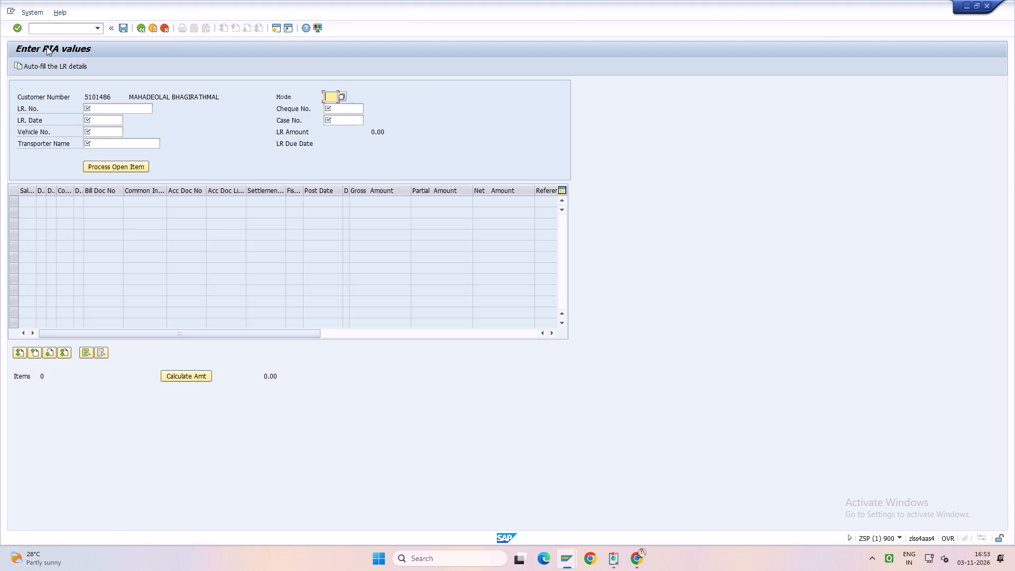
# Enter mode R, LR number 2733MB and cheque number CA for the payment intimation advice.
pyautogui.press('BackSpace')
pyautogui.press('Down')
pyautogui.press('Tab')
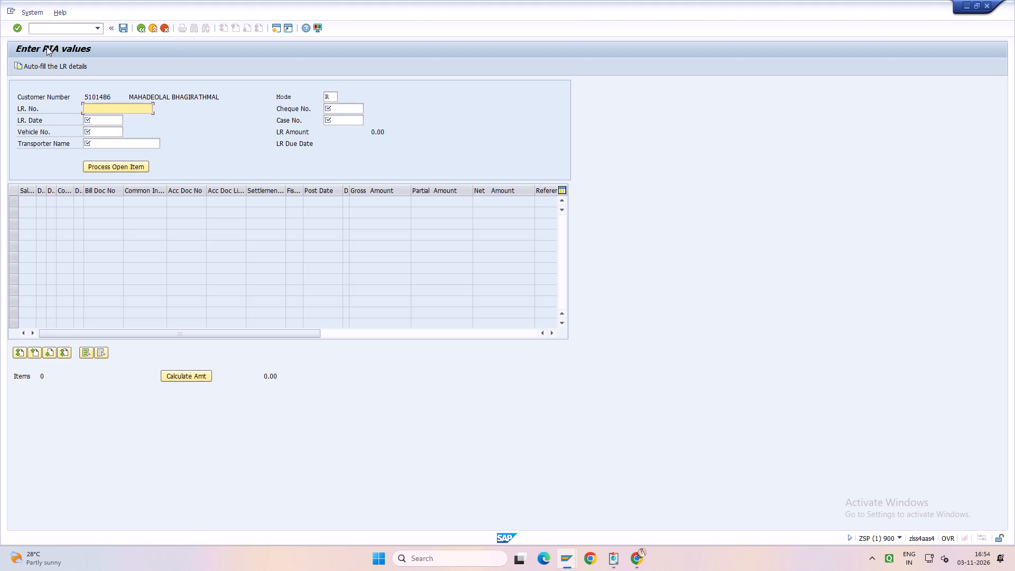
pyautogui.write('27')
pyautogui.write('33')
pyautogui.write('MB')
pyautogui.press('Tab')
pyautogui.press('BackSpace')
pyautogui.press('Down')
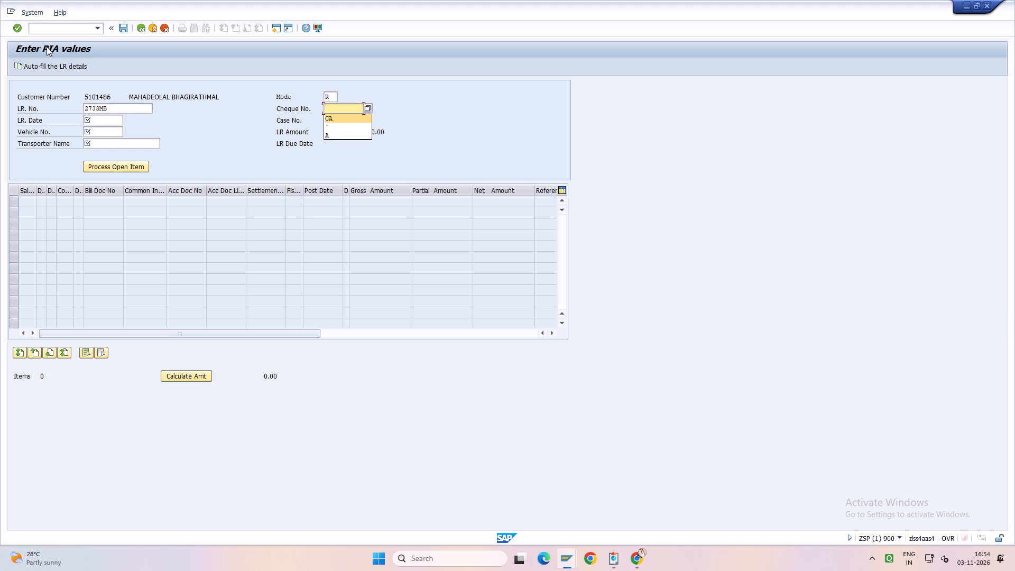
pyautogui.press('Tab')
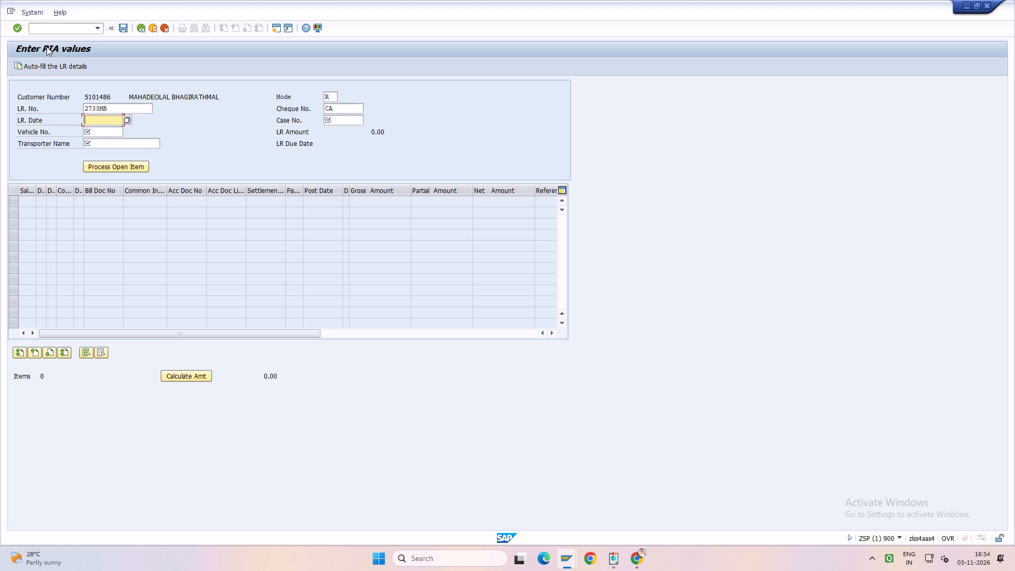
# Enter LR date 03.11.2026, case number 2, vehicle number 4 and transporter LOCAL, and process the customer's open items.
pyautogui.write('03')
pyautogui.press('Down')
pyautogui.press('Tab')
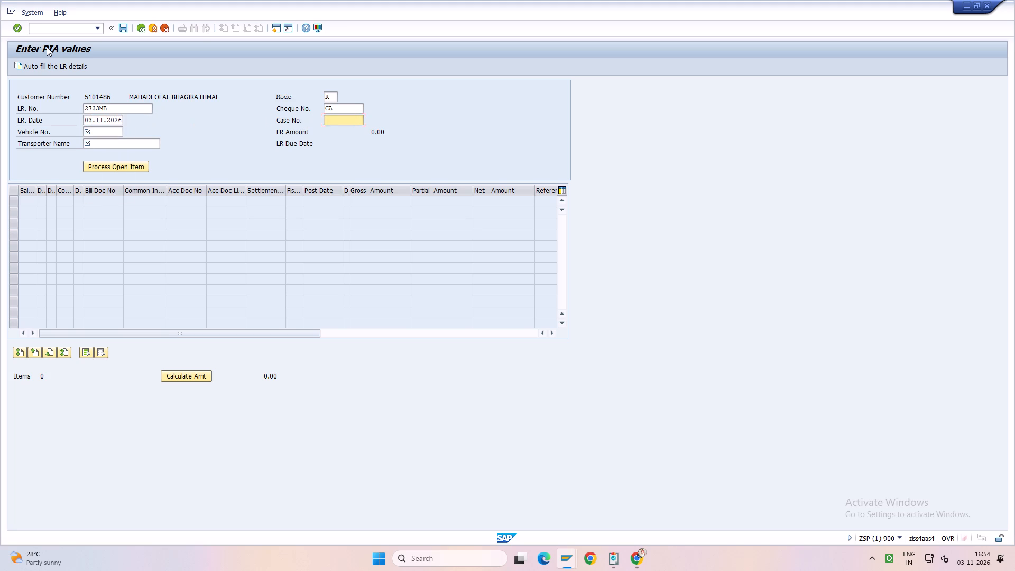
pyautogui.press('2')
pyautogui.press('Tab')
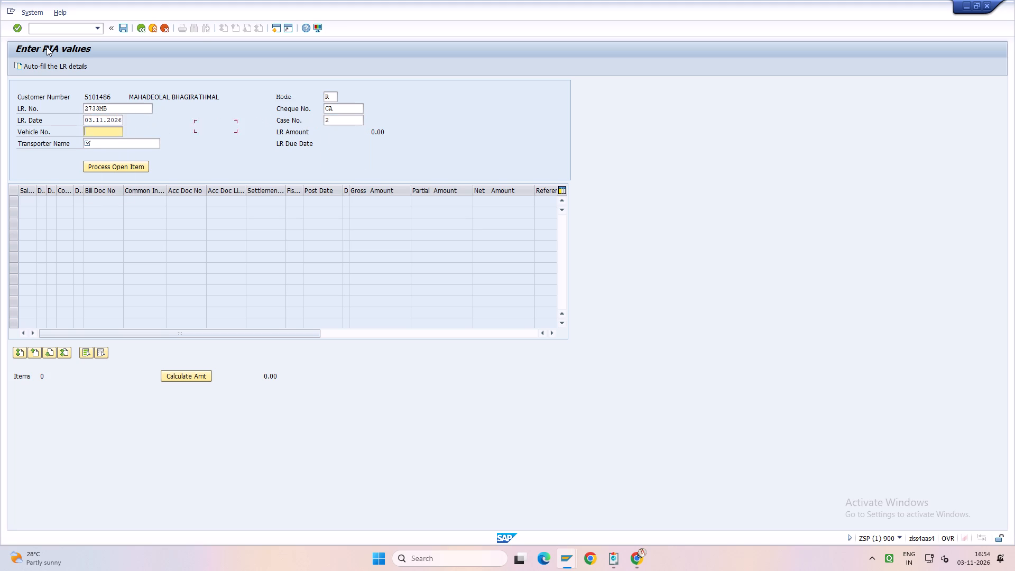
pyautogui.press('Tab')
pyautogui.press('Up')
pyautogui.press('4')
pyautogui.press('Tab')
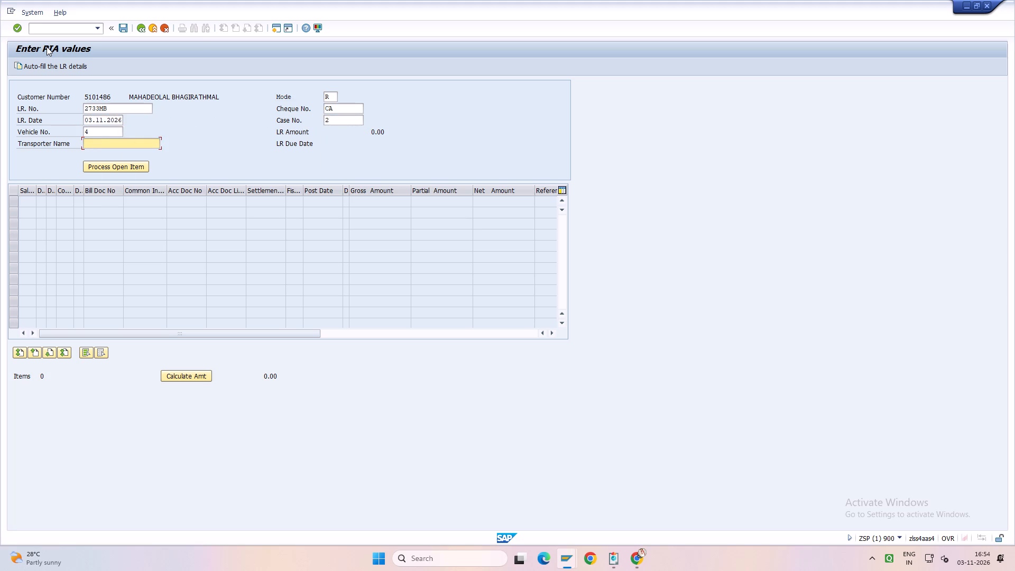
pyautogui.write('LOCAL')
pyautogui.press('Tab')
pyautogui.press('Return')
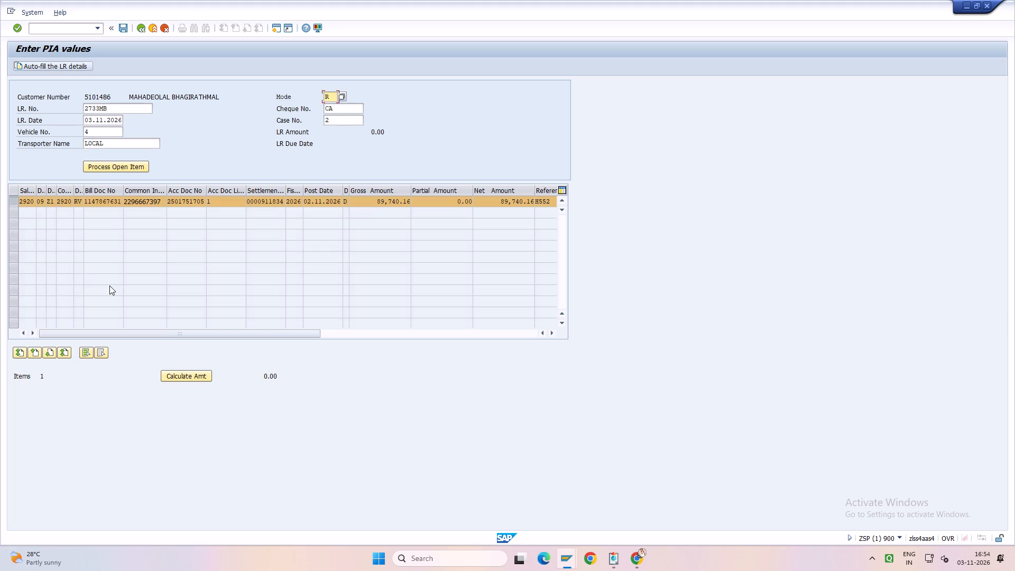
# Fill the open item's external LR number with 2733MB, external LR date with 03.11.2026 and transporter name with LOCAL.
pyautogui.moveTo(275, 334); pyautogui.dragTo(128, 334)
pyautogui.moveTo(238, 334); pyautogui.dragTo(409, 347)
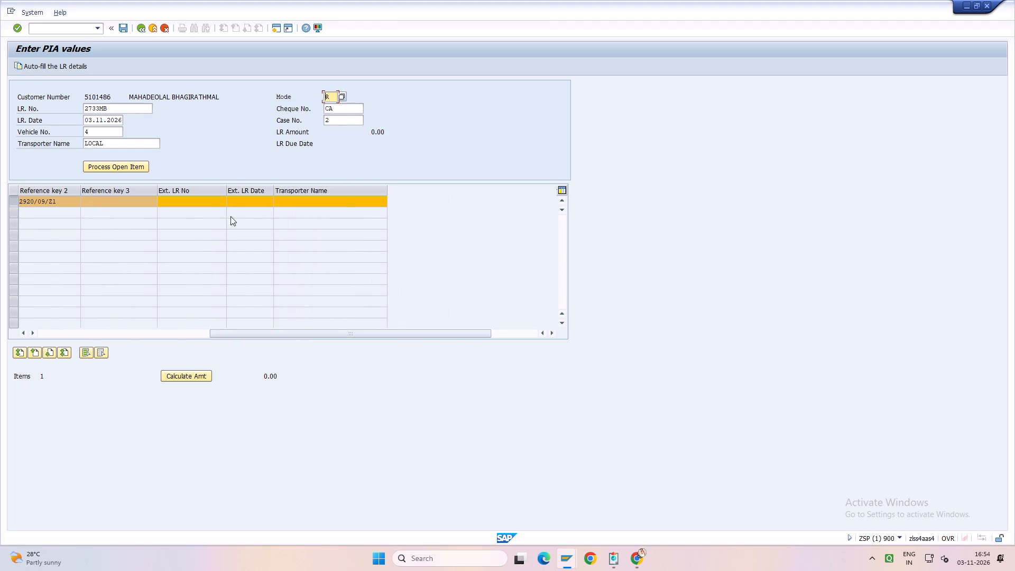
pyautogui.click(199, 198)
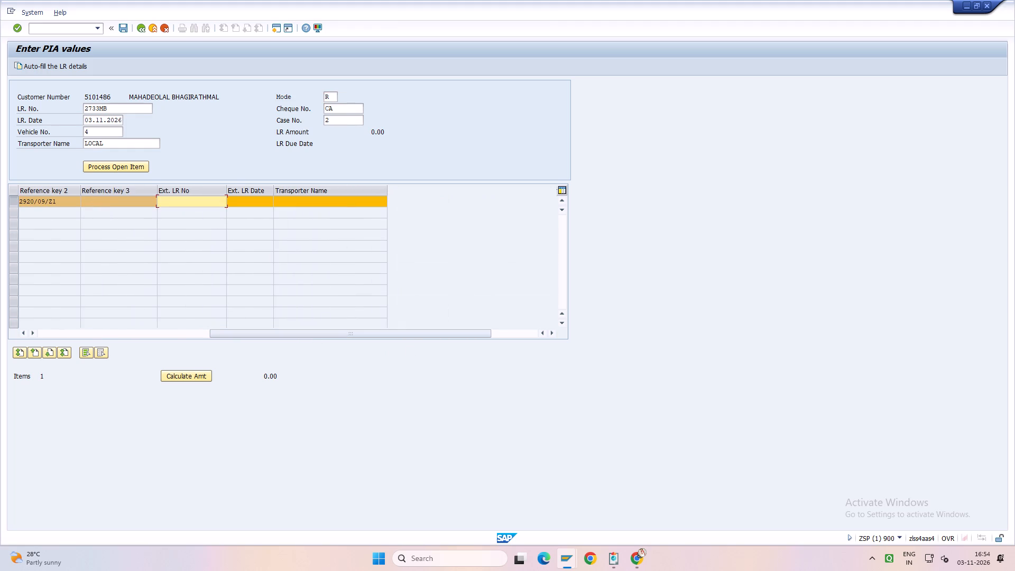
pyautogui.write('2733')
pyautogui.write('MB')
pyautogui.press('Tab')
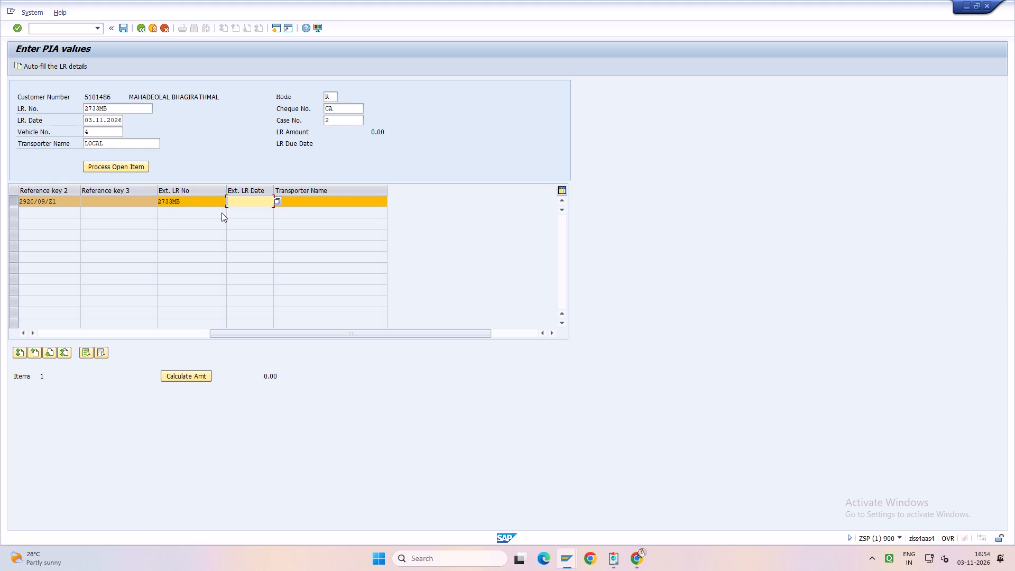
pyautogui.write('03')
pyautogui.press('Tab')
pyautogui.click(242, 201)
pyautogui.press('BackSpace')
pyautogui.press('Down')
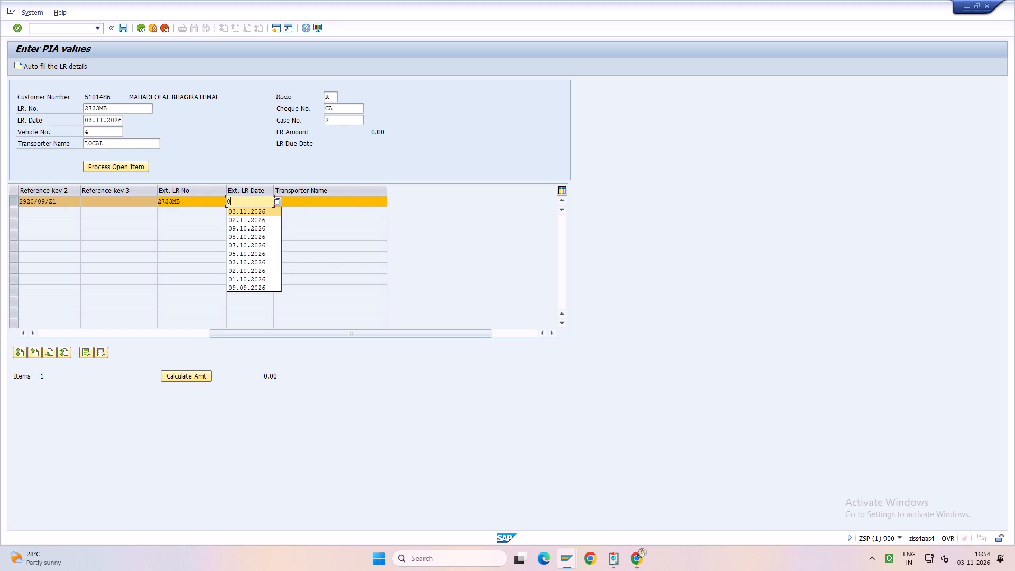
pyautogui.press('Return')
pyautogui.press('Tab')
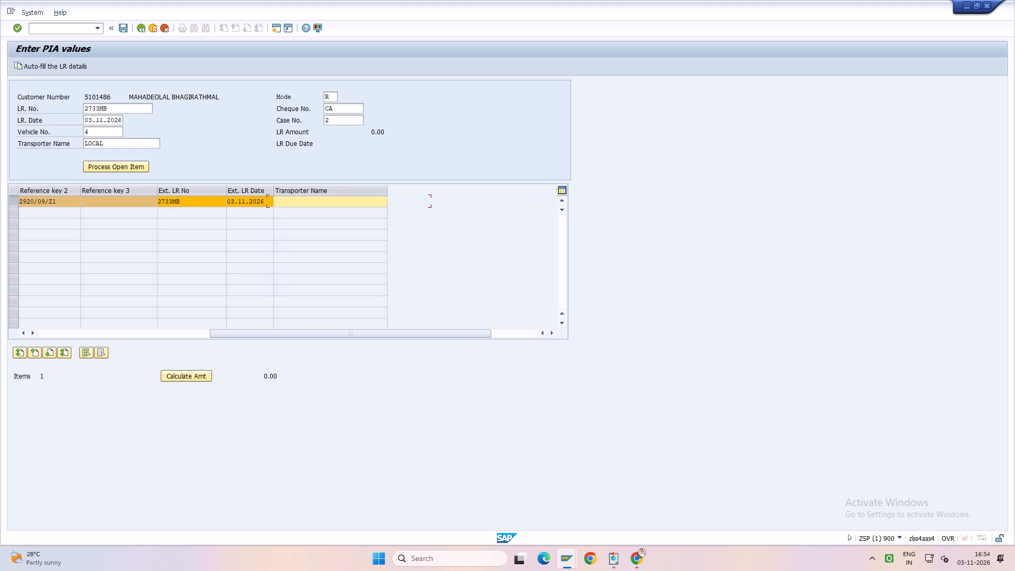
pyautogui.write('LOCAL')
# Save the payment intimation advice for LR number 2733MB.
pyautogui.hotkey('ctrl', 's')
pyautogui.press('Return')
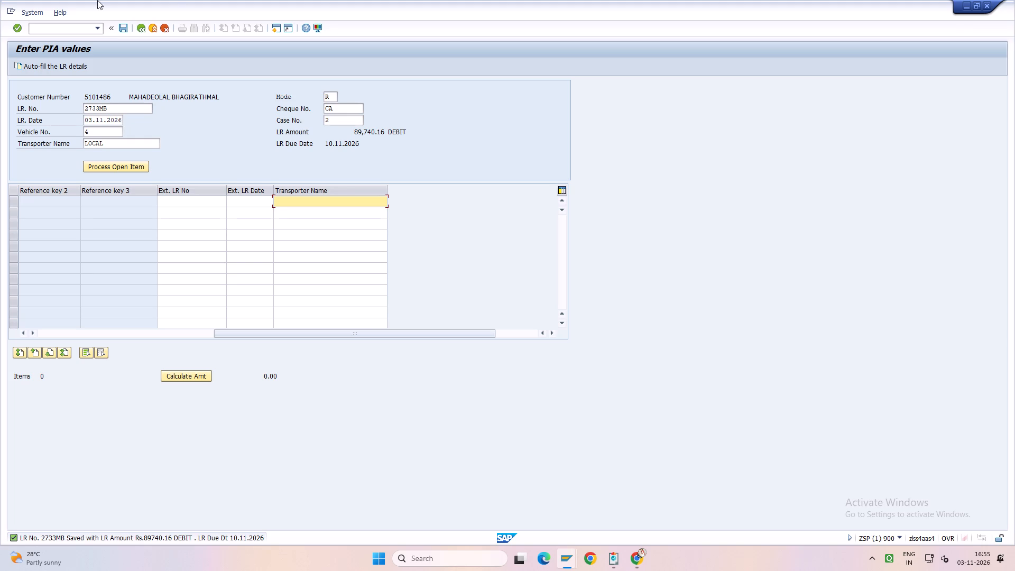
# Open a new SAP session, ready for entering a transaction code.
pyautogui.click(276, 28)
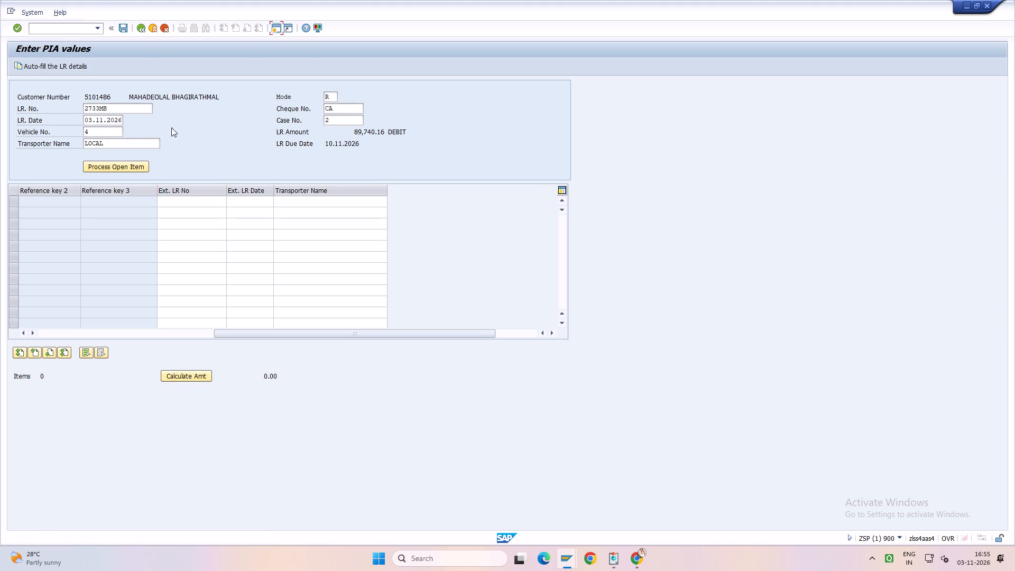
pyautogui.click(53, 23)
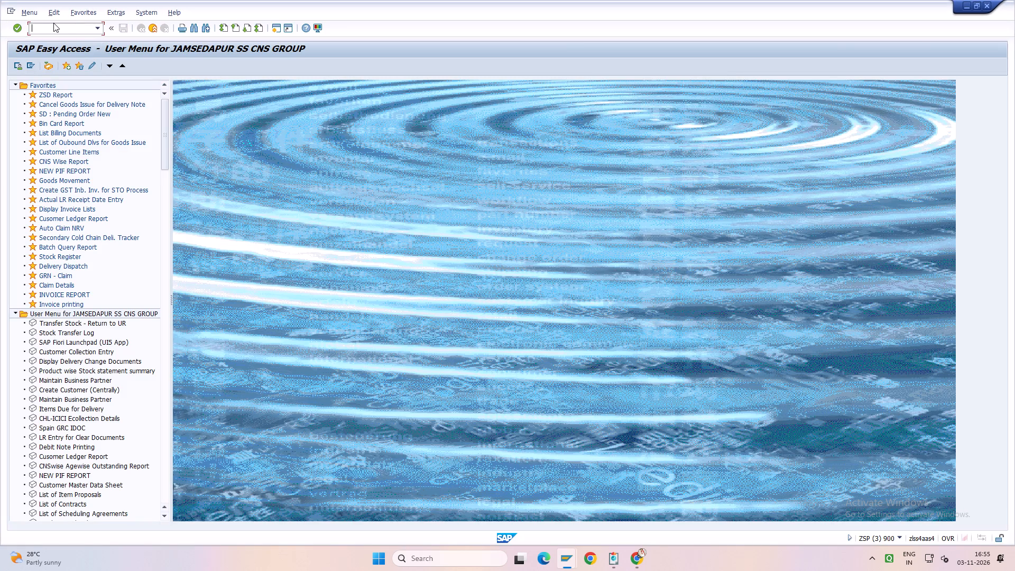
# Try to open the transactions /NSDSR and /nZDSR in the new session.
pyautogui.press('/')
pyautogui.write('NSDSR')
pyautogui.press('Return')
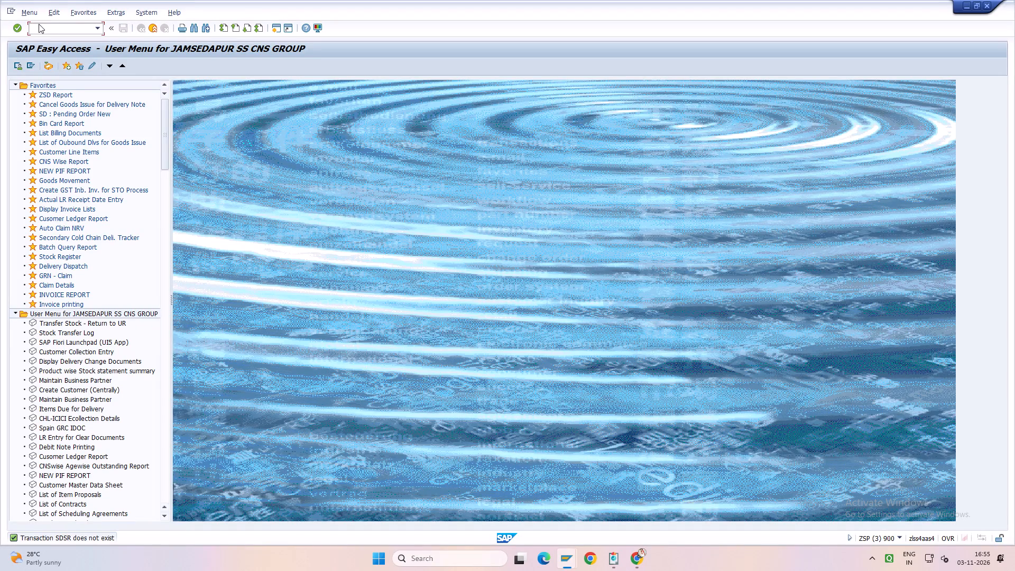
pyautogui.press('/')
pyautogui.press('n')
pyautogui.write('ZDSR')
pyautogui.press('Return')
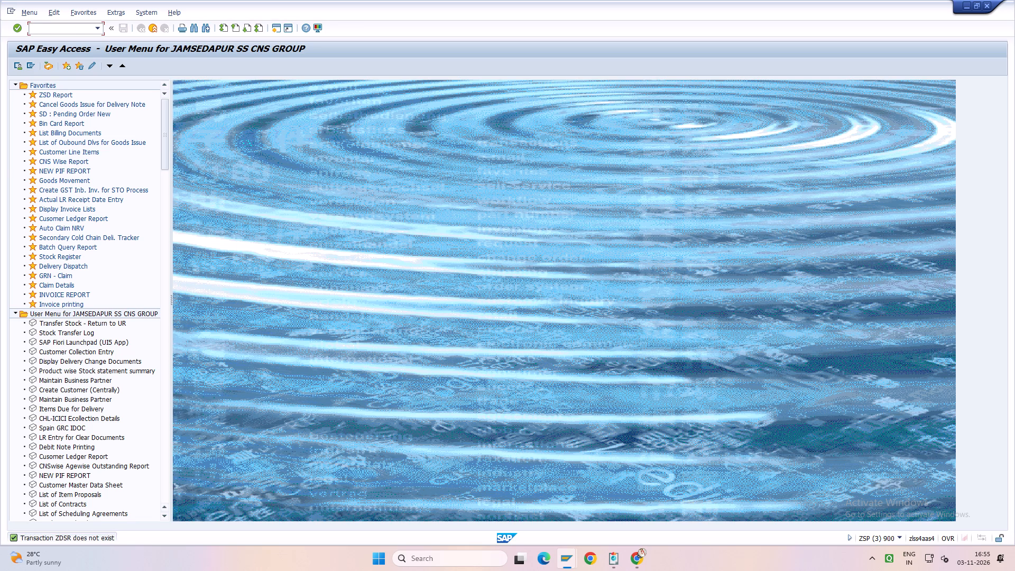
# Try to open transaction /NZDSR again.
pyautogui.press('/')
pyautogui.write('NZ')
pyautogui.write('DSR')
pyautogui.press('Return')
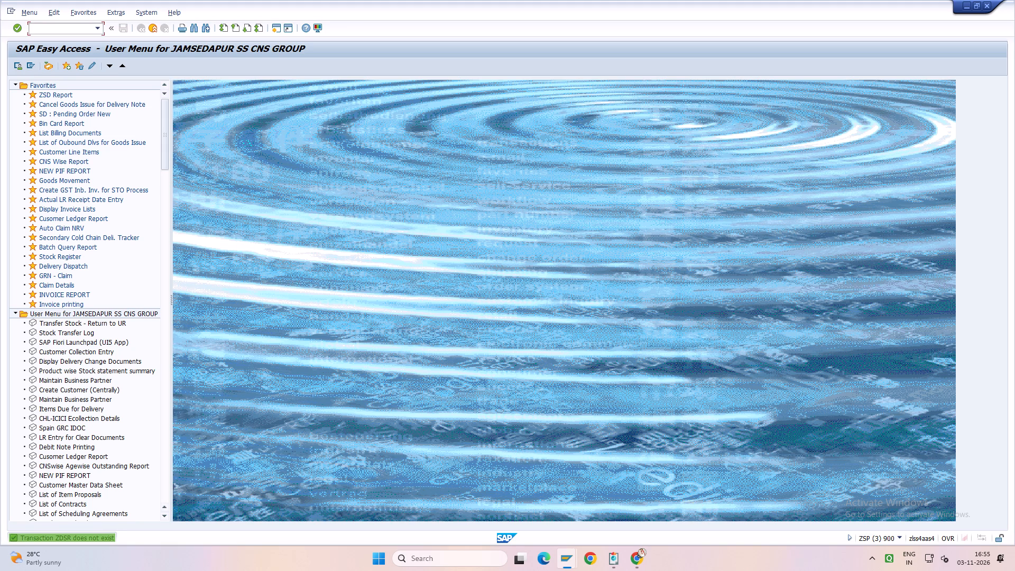
# Open the stock report with transaction code /NZSDSR.
pyautogui.write('/NZ')
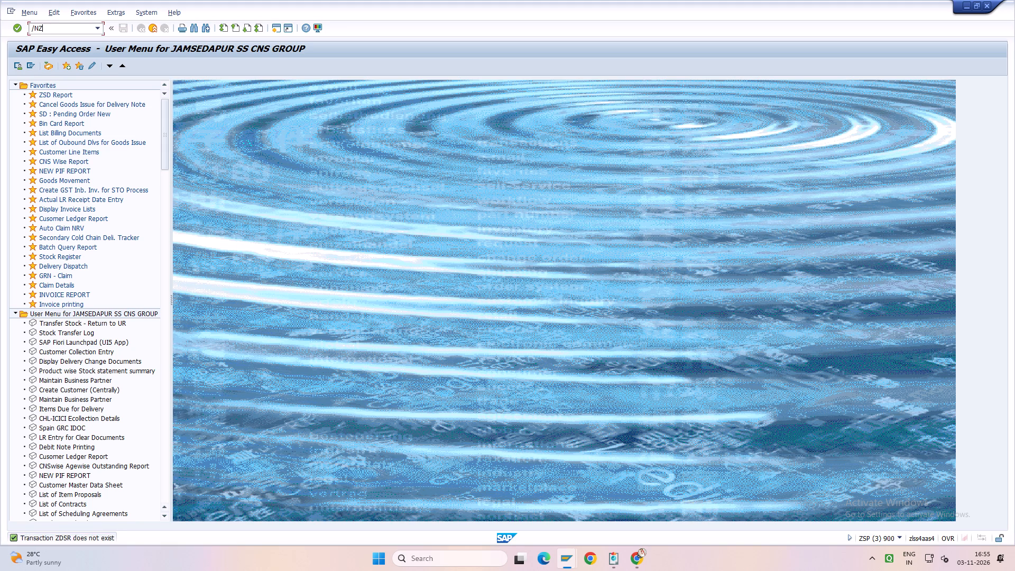
pyautogui.write('SDR')
pyautogui.press('BackSpace')
pyautogui.write('SR')
pyautogui.press('Return')
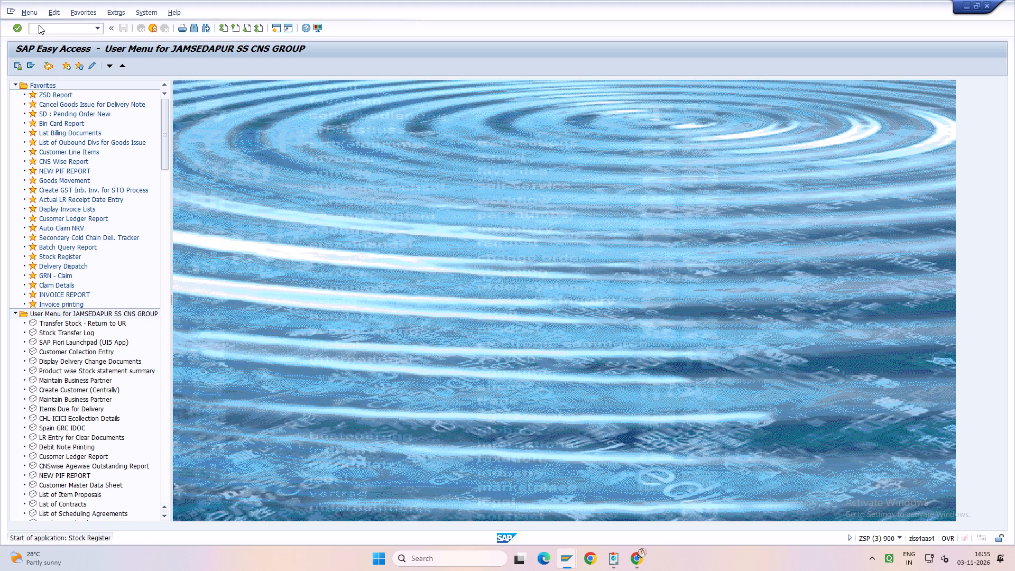
# Set the stock report's division to 19 and its plant to H552.
pyautogui.press('BackSpace')
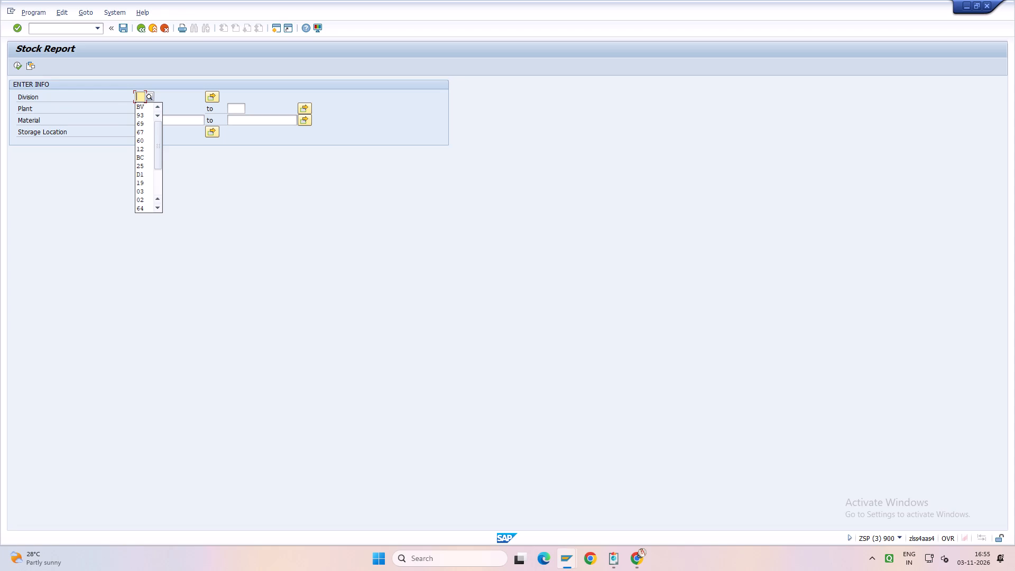
pyautogui.write('19')
pyautogui.press('Tab')
pyautogui.press('Tab')
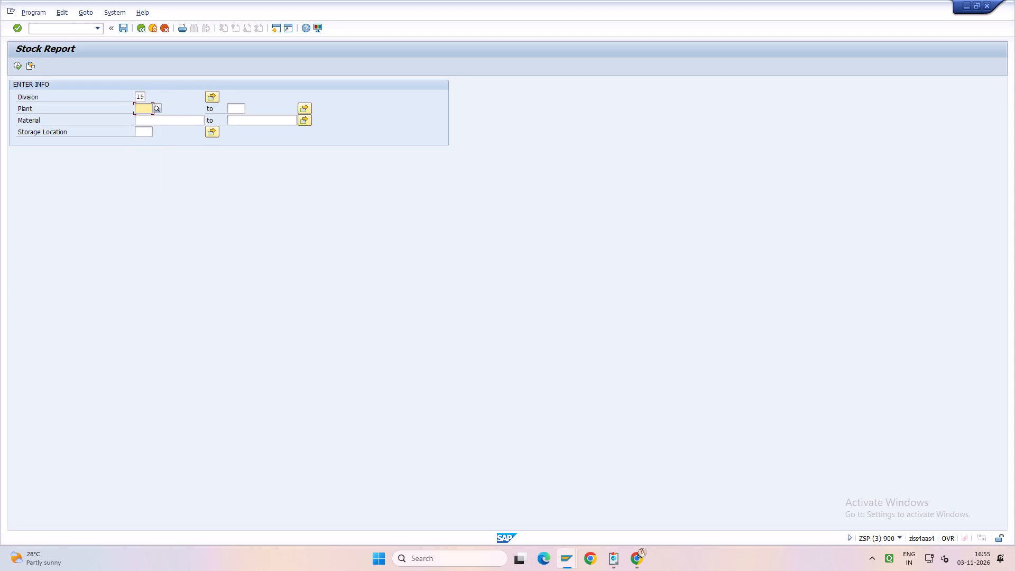
pyautogui.press('BackSpace')
pyautogui.press('Down')
pyautogui.press('Tab')
pyautogui.press('Tab')
pyautogui.press('Tab')
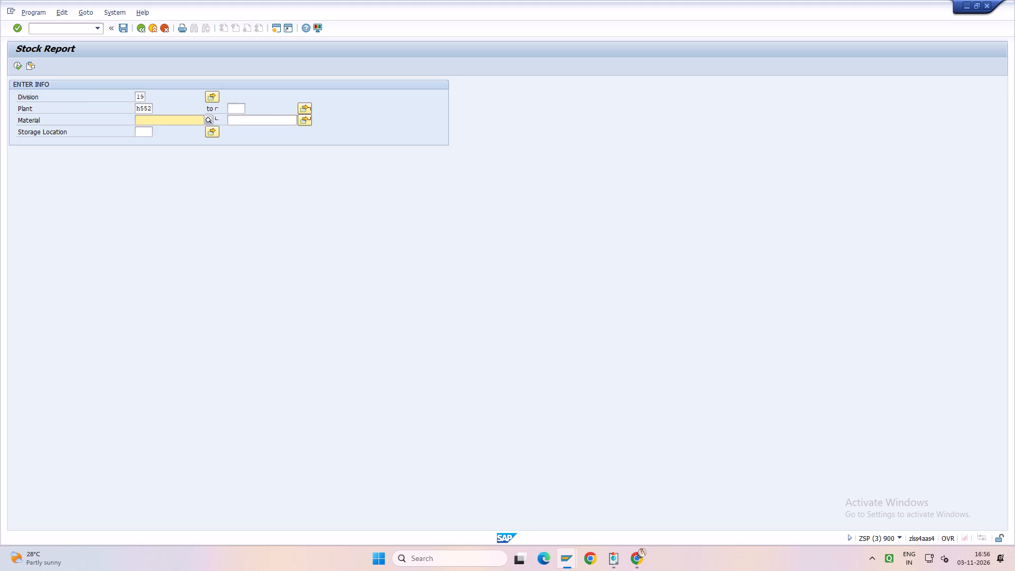
pyautogui.press('BackSpace')
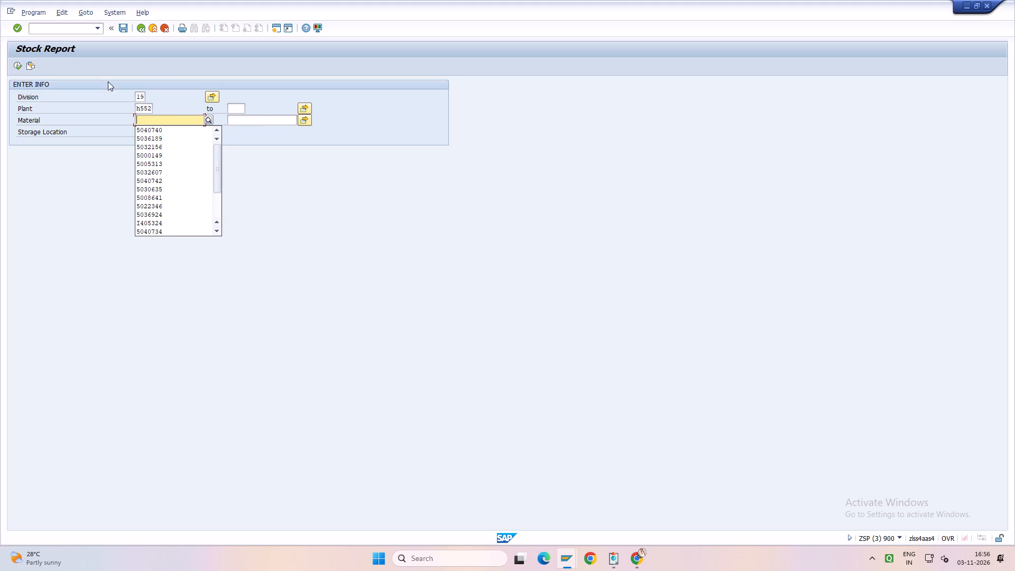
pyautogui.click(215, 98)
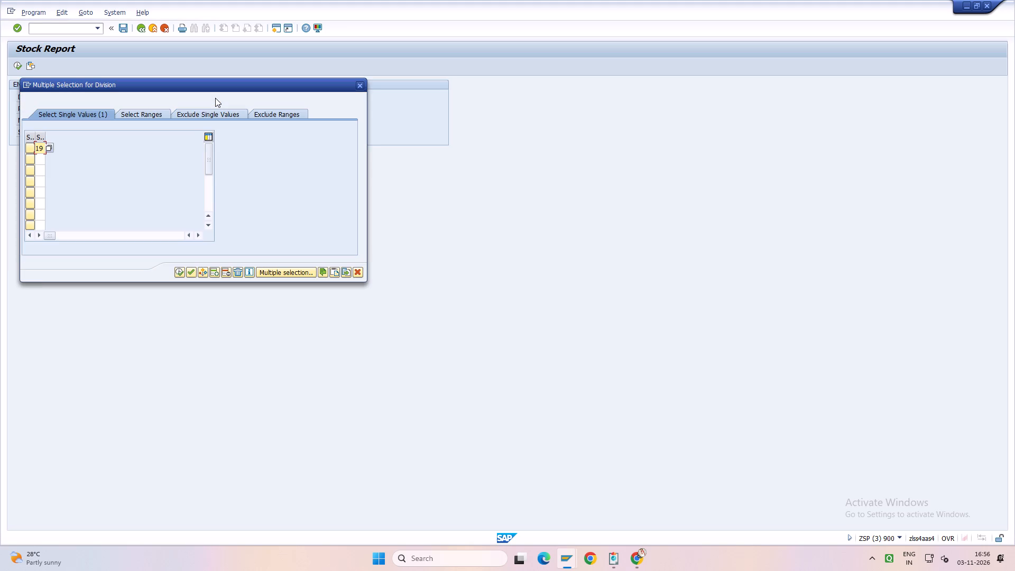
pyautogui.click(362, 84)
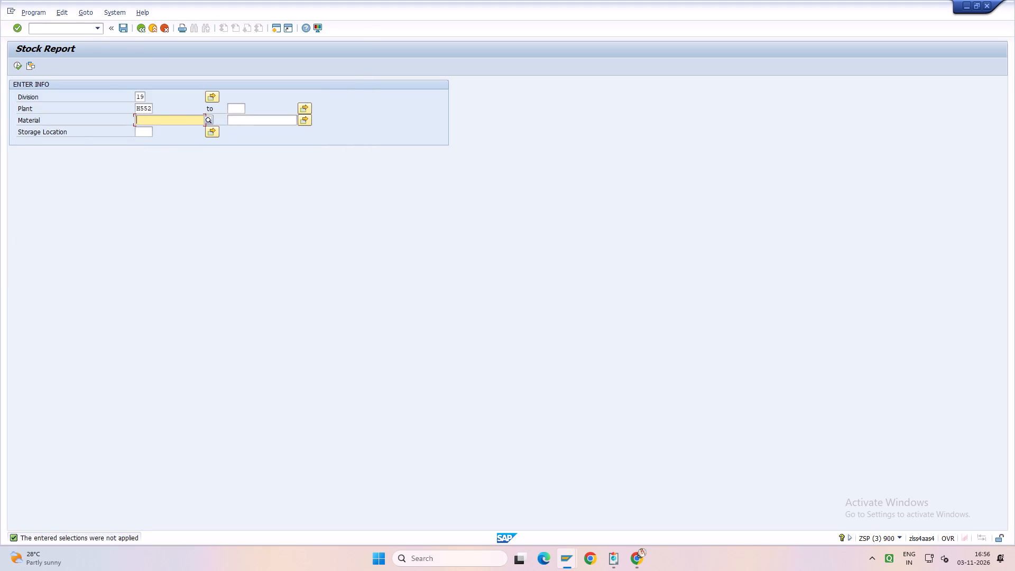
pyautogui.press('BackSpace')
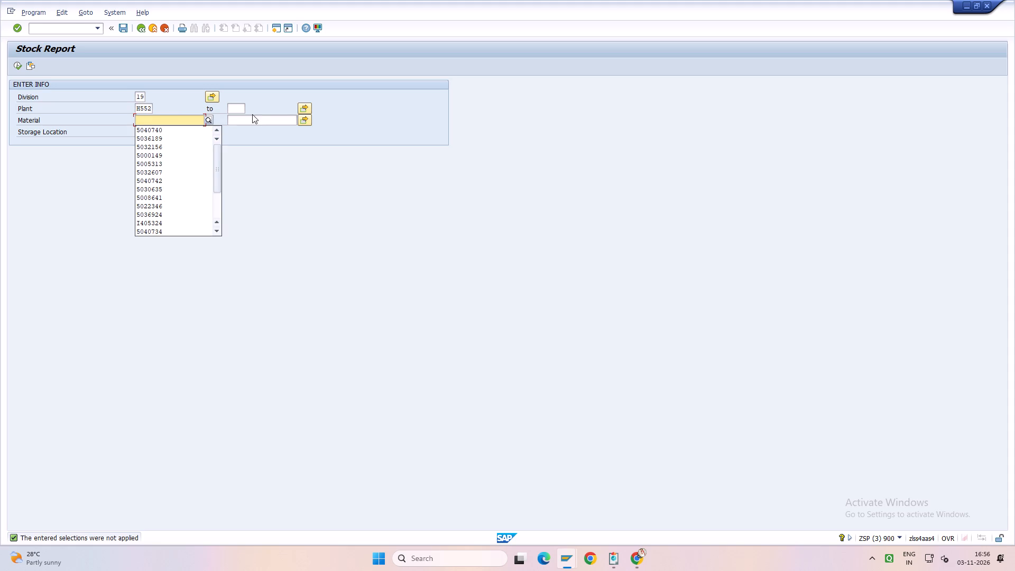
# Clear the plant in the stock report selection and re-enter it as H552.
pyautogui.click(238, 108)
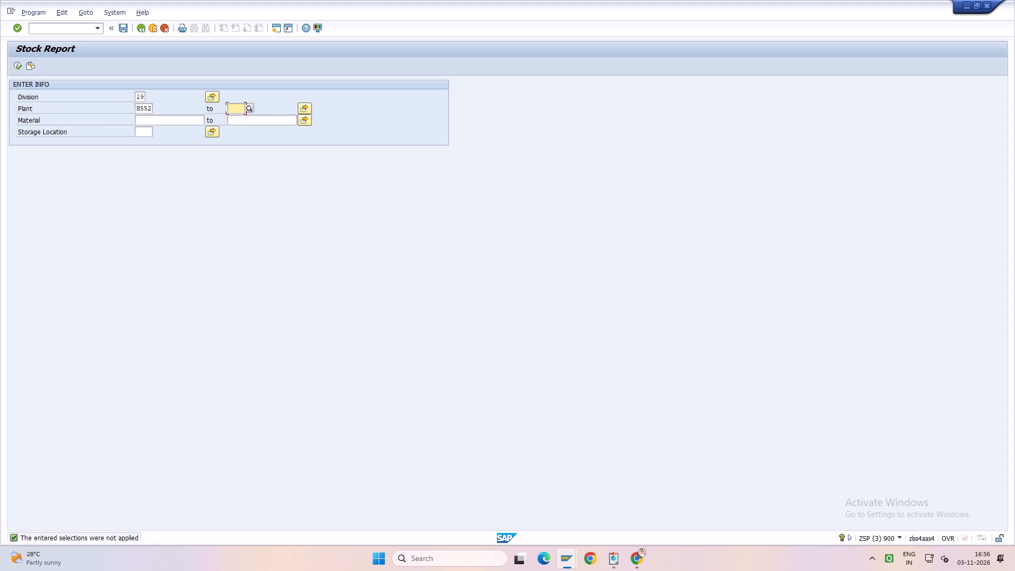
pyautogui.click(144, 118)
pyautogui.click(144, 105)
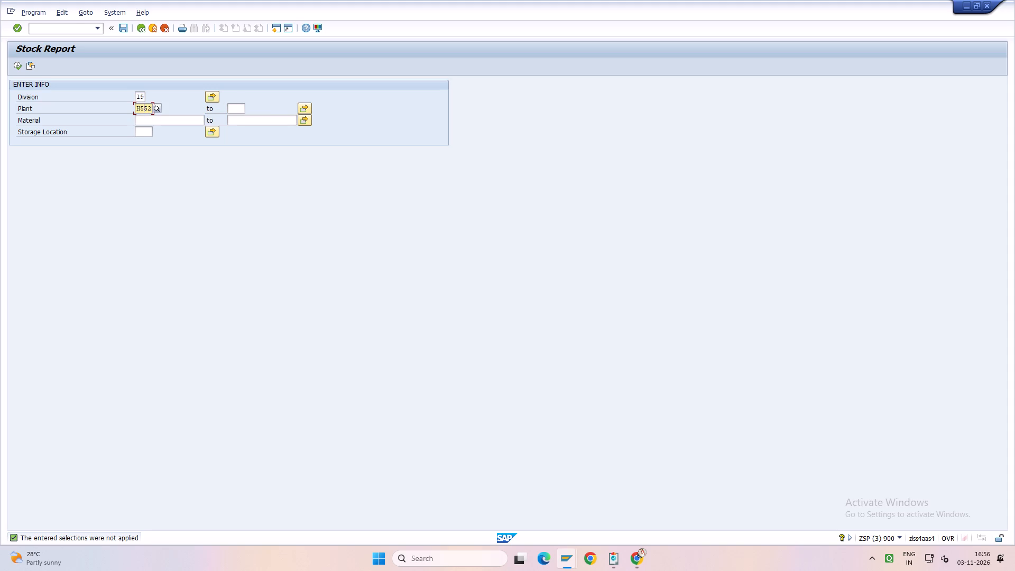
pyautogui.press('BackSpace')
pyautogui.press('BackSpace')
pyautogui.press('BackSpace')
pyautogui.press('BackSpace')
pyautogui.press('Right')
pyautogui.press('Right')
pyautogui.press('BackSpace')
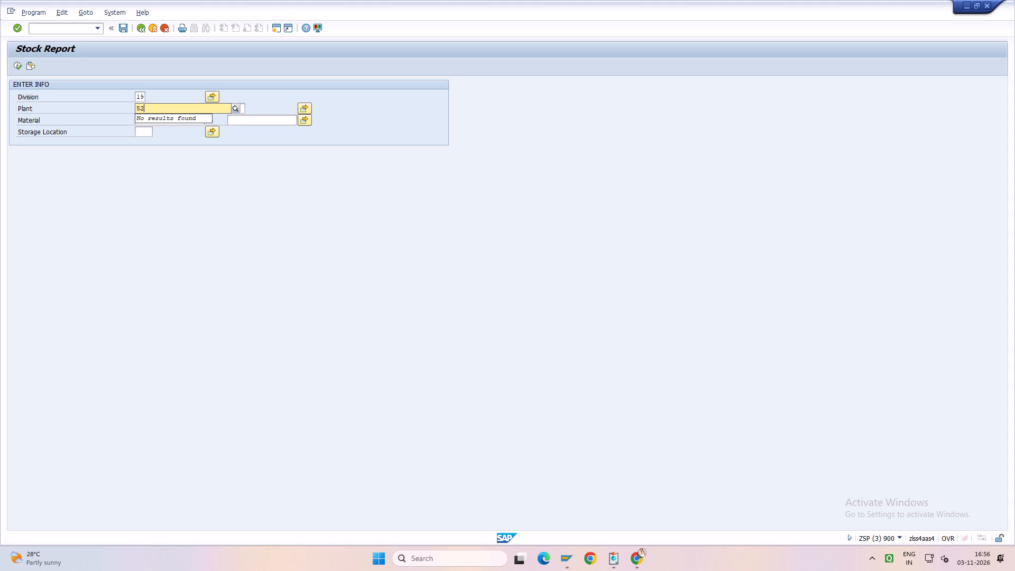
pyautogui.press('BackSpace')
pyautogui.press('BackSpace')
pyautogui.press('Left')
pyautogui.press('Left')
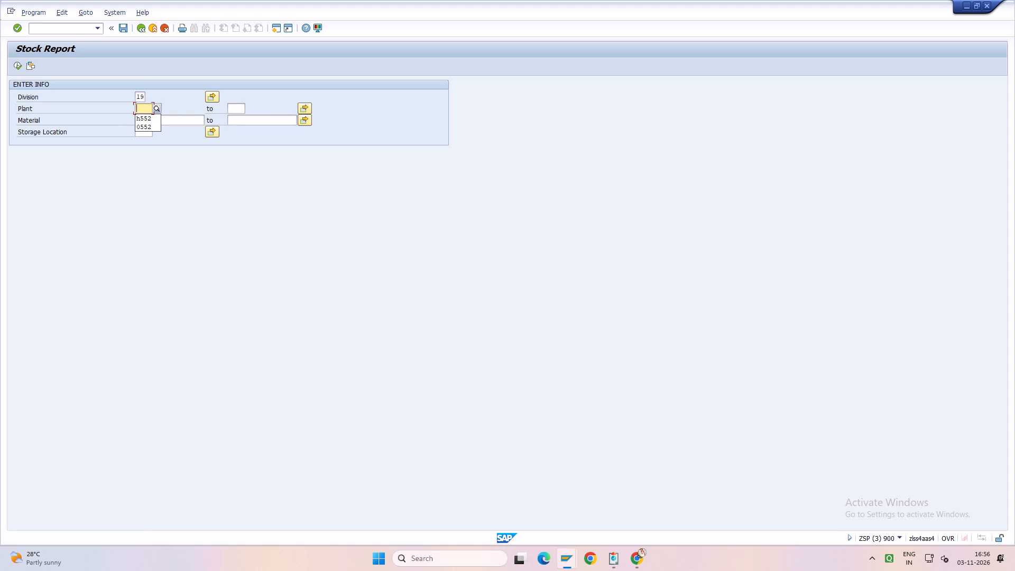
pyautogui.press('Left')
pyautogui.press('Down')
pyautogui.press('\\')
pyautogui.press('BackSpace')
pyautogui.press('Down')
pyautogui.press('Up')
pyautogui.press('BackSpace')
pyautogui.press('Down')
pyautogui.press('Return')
# Set the storage location to FG01, leaving the material blank, and run the stock report.
pyautogui.press('Down')
pyautogui.press('BackSpace')
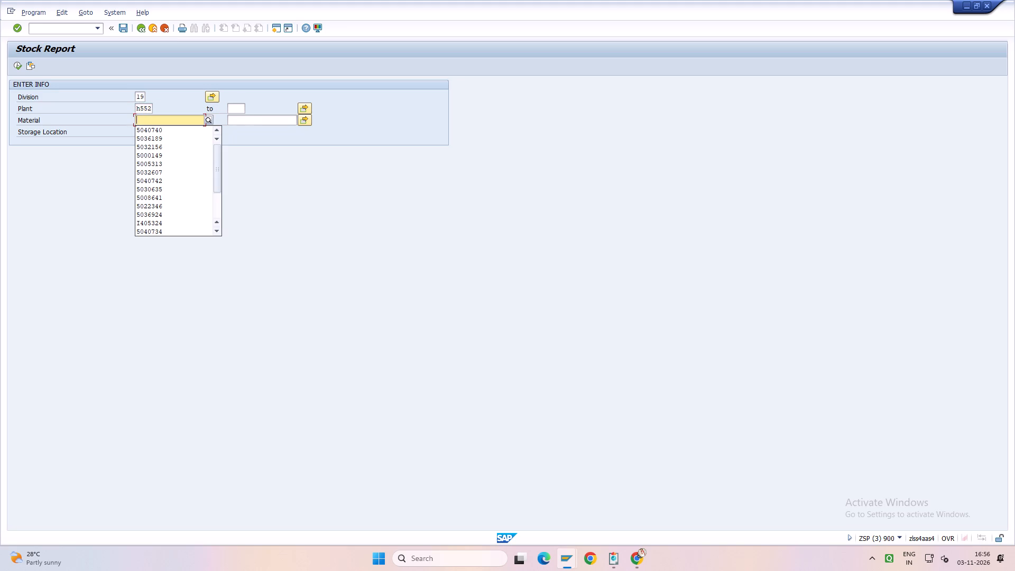
pyautogui.press('Tab')
pyautogui.press('Tab')
pyautogui.press('Tab')
pyautogui.press('BackSpace')
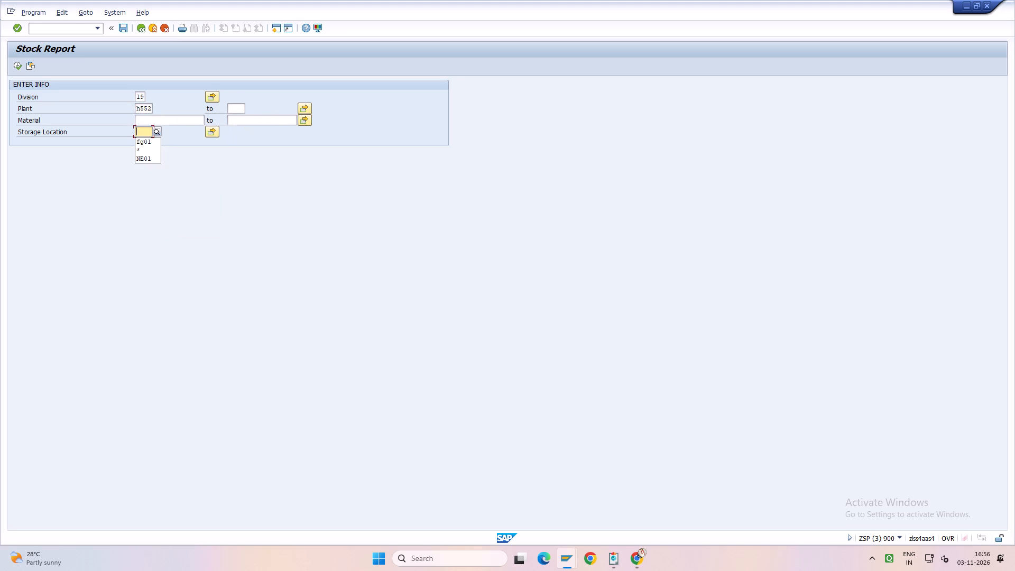
pyautogui.press('Down')
pyautogui.press('Return')
pyautogui.press('F8')
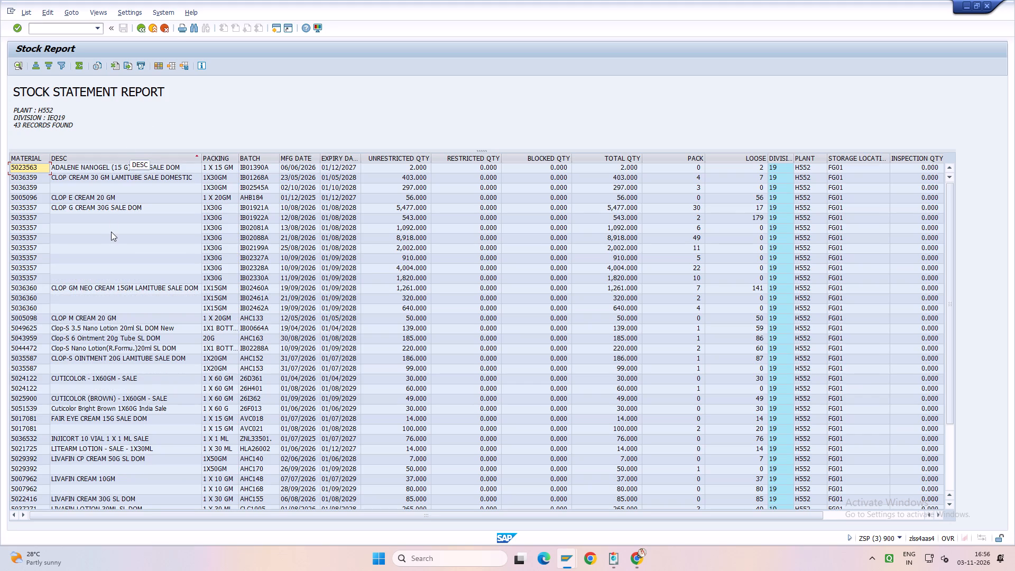
# Examine the division 19 stock list, including the rows for LIVAFIN CREAM 10GM and LITEARM LOTION - SALE - 1X30ML.
pyautogui.scroll(-3, 111, 232)
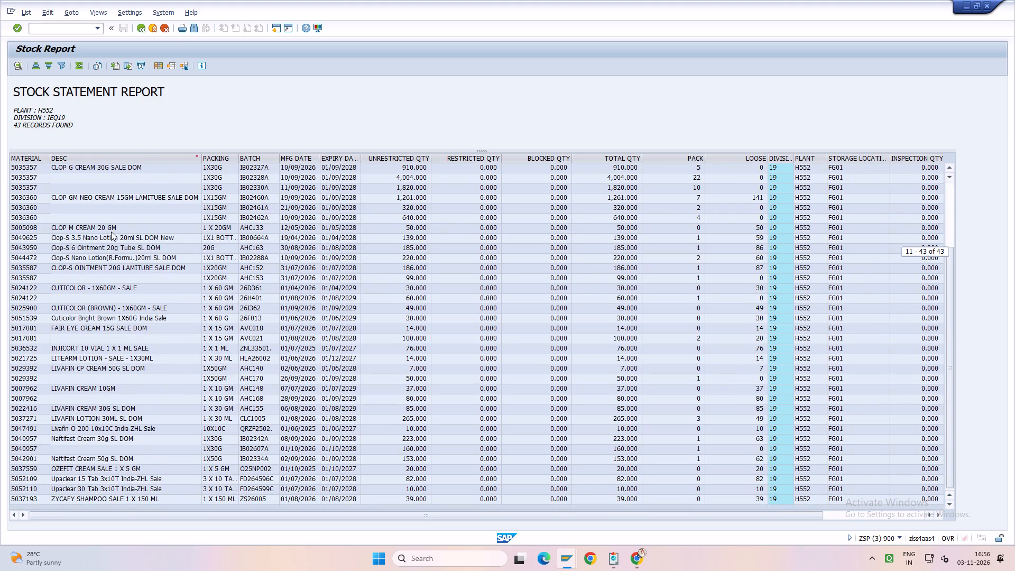
pyautogui.scroll(-2, 111, 232)
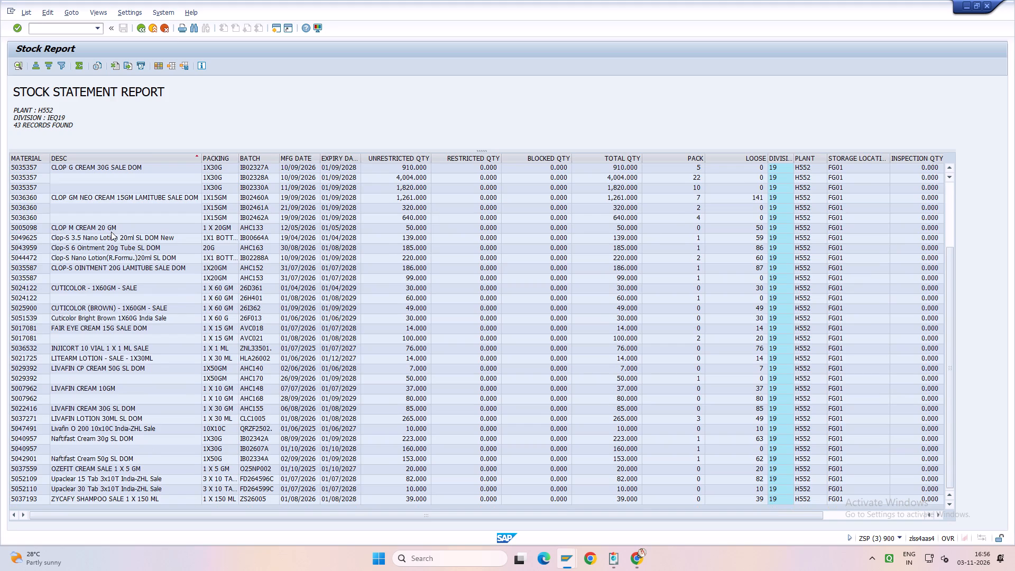
pyautogui.click(69, 386)
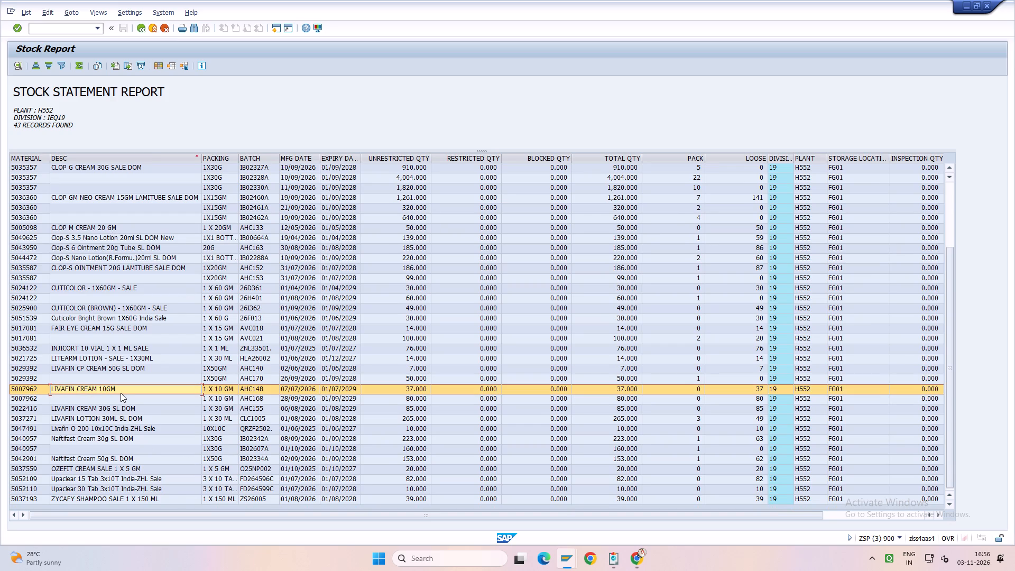
pyautogui.click(87, 356)
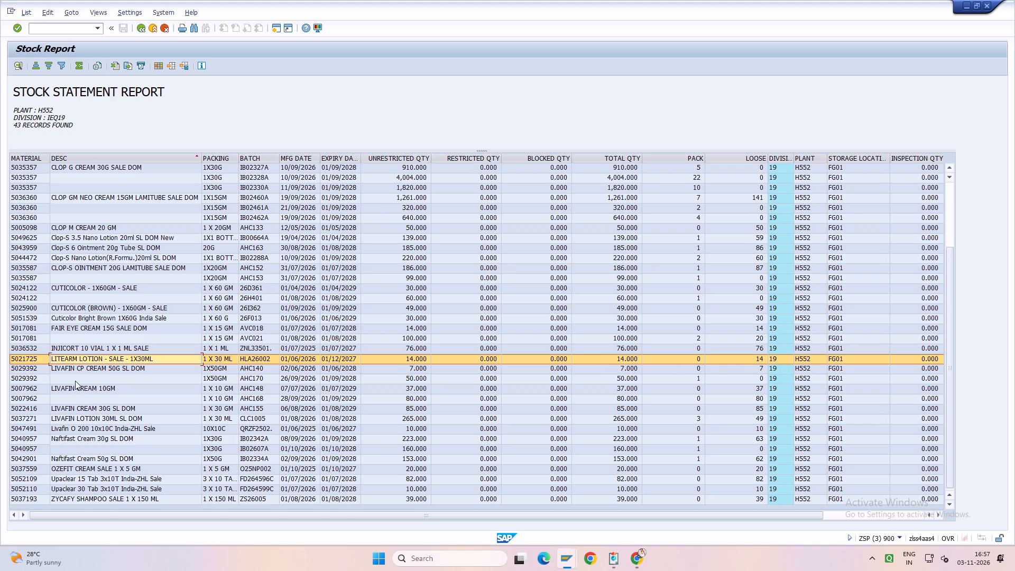
pyautogui.scroll(7, 78, 390)
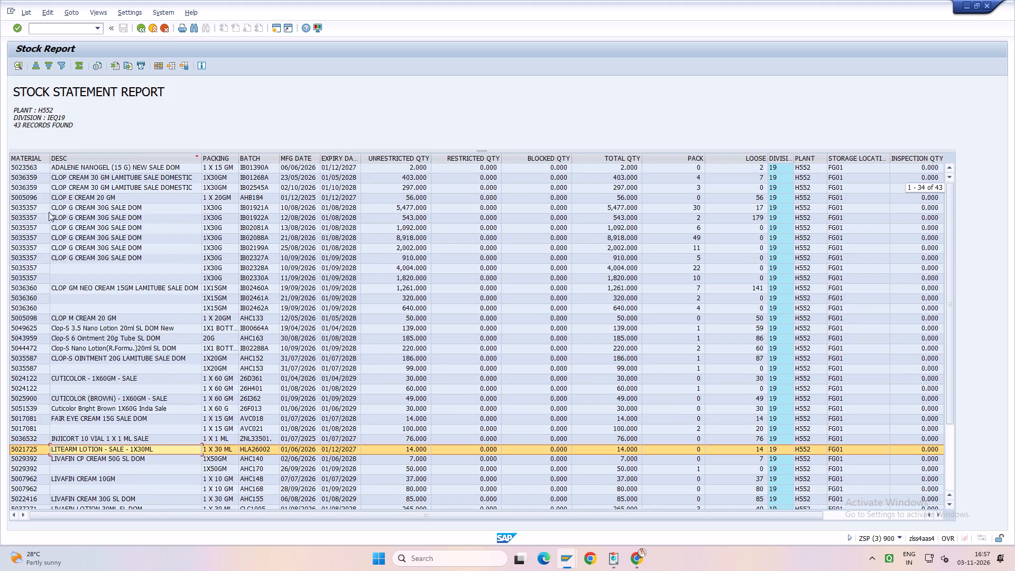
# Rerun the stock report for division 07 and check the row for LIVALITE LOTION - SALE (30ML).
pyautogui.press('F3')
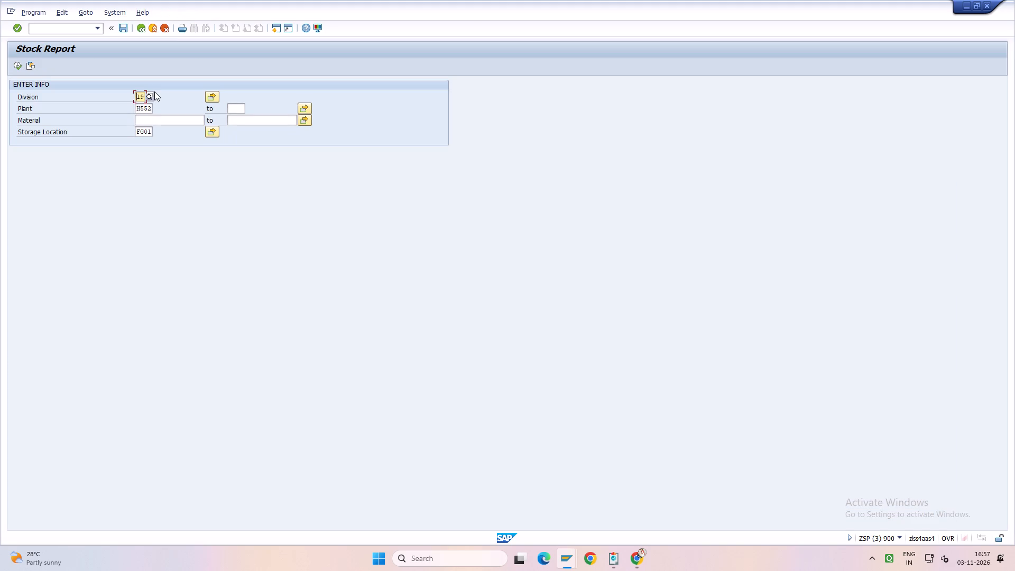
pyautogui.write('07')
pyautogui.press('F8')
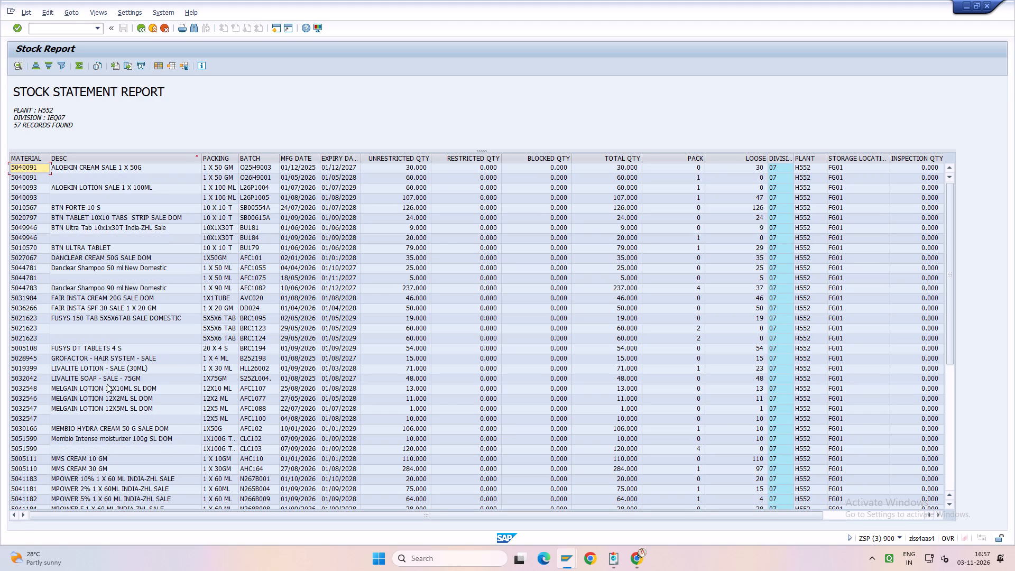
pyautogui.click(90, 365)
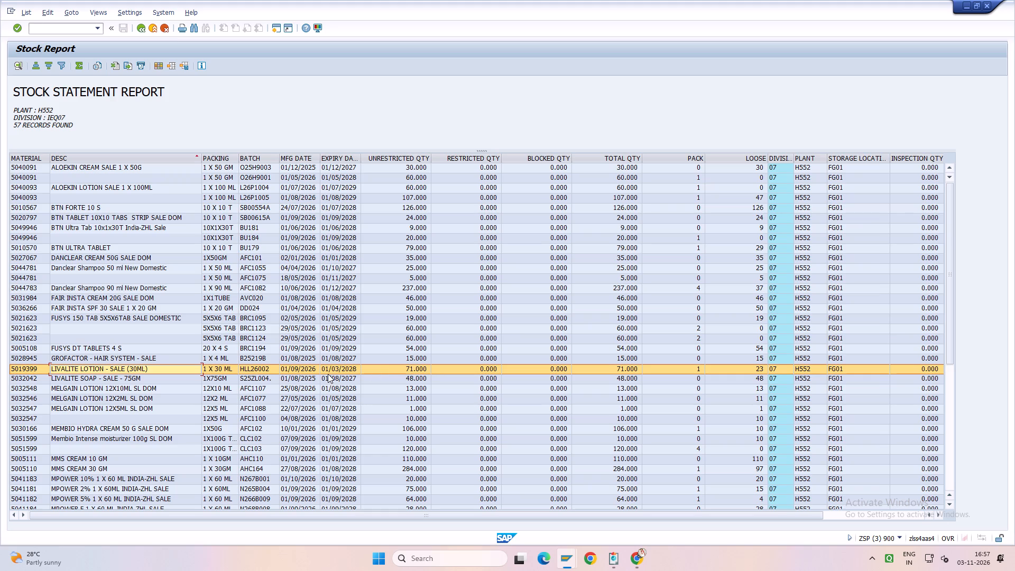
pyautogui.hotkey('alt', 'Tab')
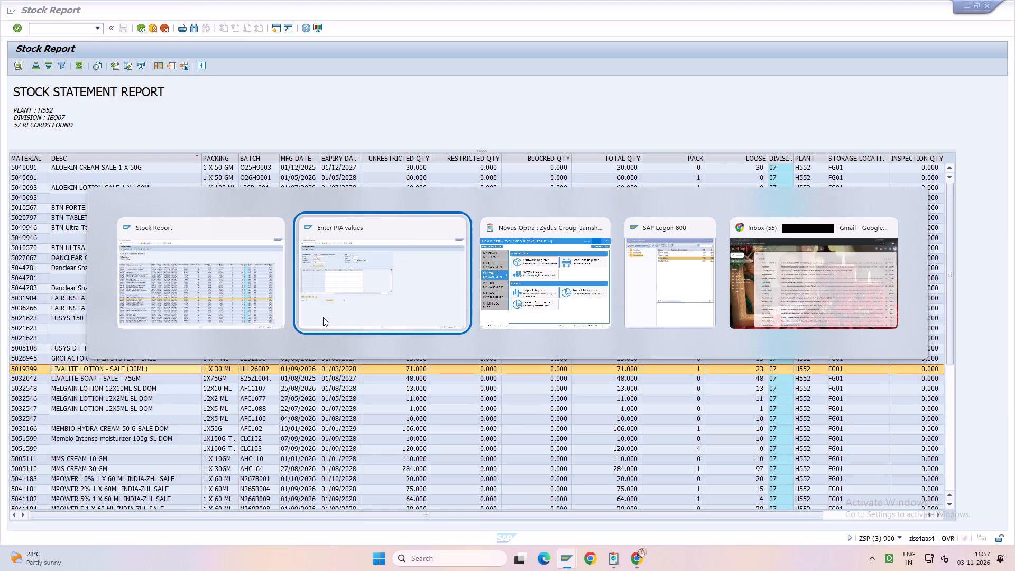
pyautogui.click(141, 31)
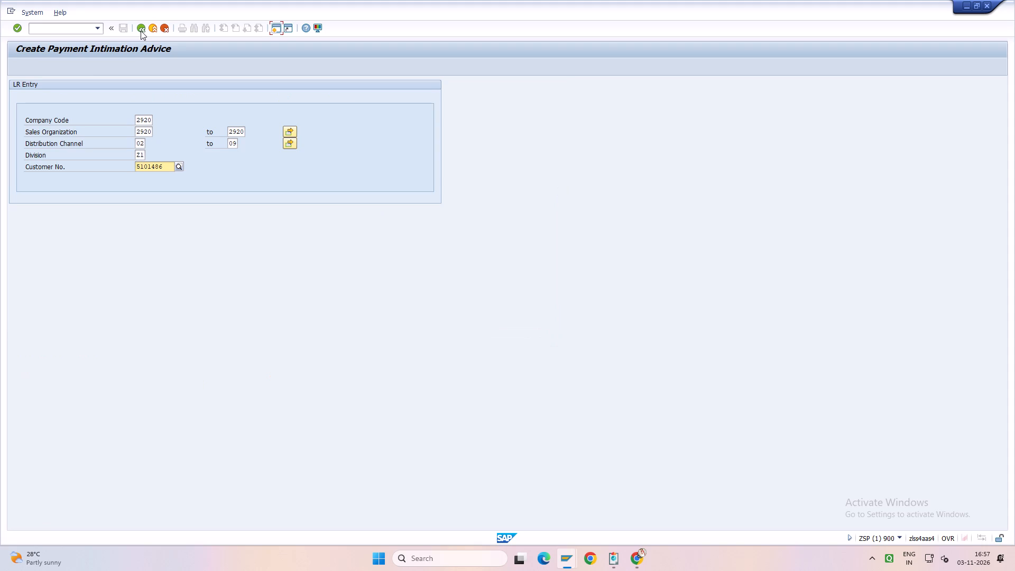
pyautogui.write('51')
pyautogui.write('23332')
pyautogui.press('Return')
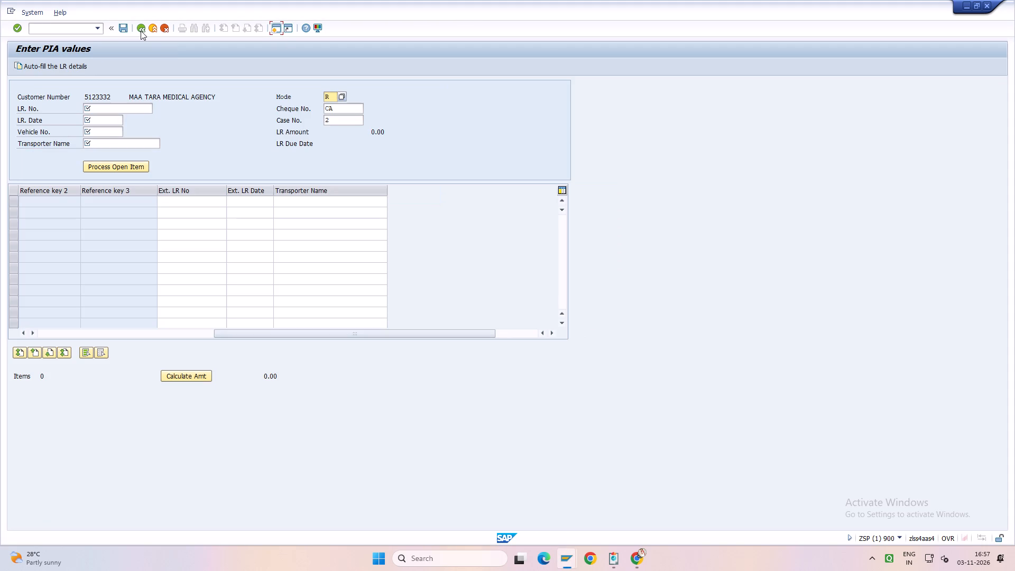
# Enter LR number 2733MTMA with LR date 03.11.2026 in the advice header for MAA TARA MEDICAL AGENCY.
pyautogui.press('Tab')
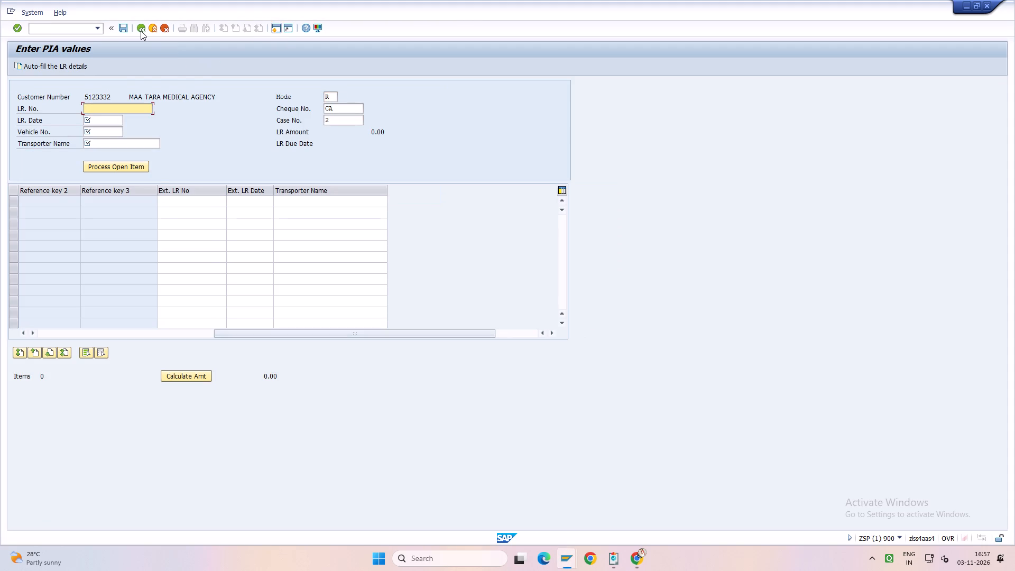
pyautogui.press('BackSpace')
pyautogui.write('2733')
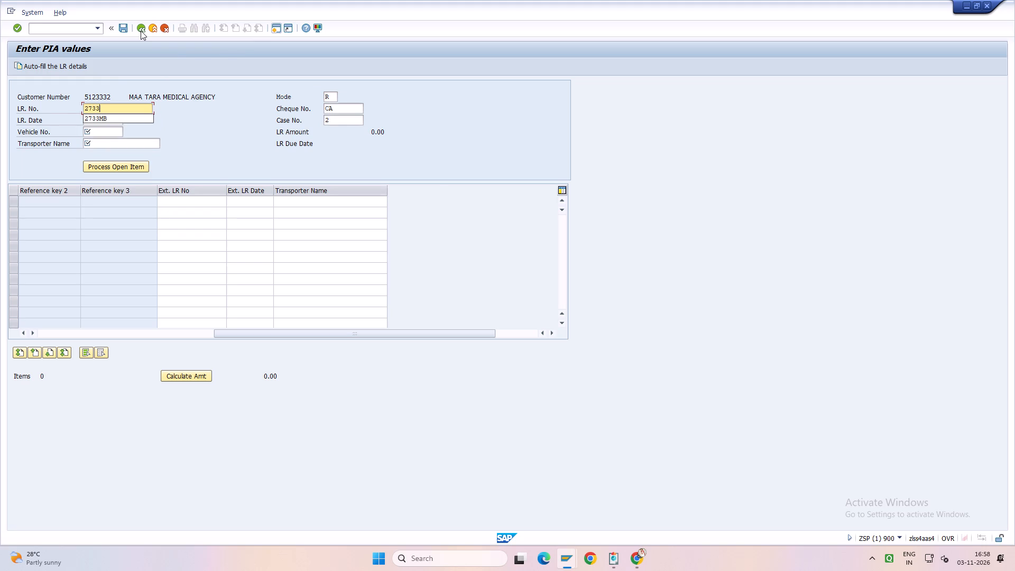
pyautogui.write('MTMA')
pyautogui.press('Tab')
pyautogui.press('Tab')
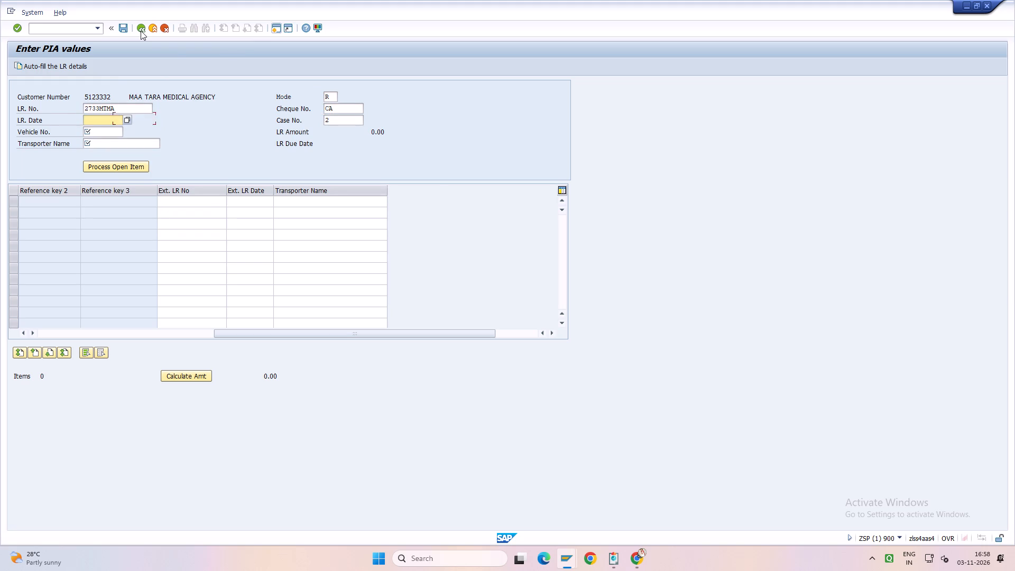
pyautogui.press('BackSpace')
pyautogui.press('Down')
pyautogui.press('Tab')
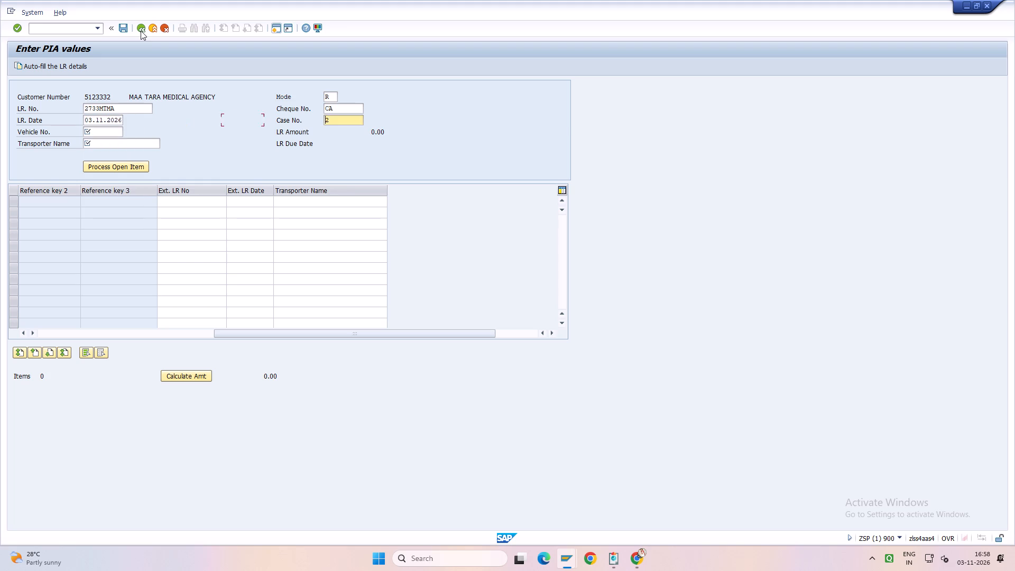
# Set case number 4, vehicle number 4 and transporter LOCAL, and process the customer's open items.
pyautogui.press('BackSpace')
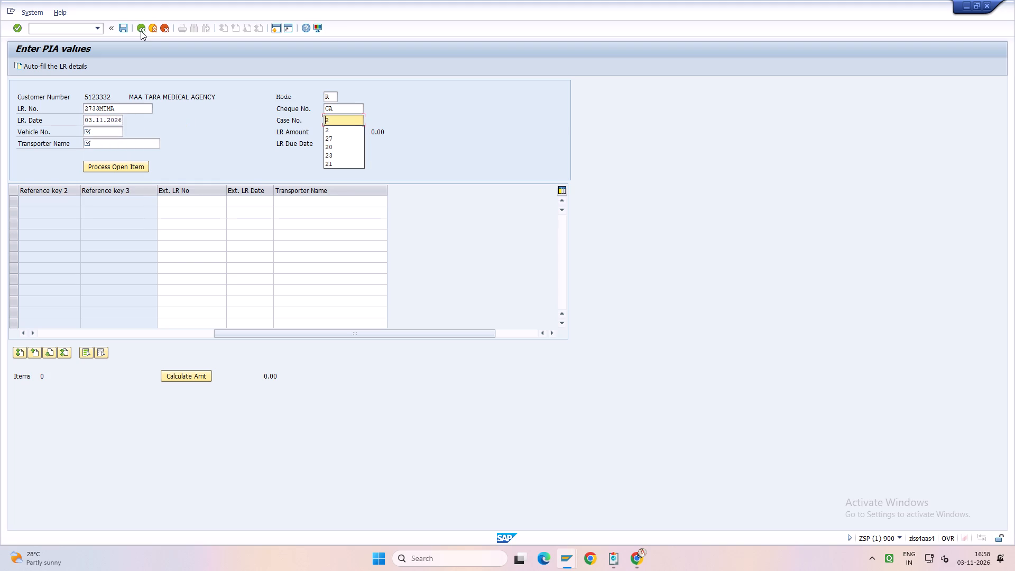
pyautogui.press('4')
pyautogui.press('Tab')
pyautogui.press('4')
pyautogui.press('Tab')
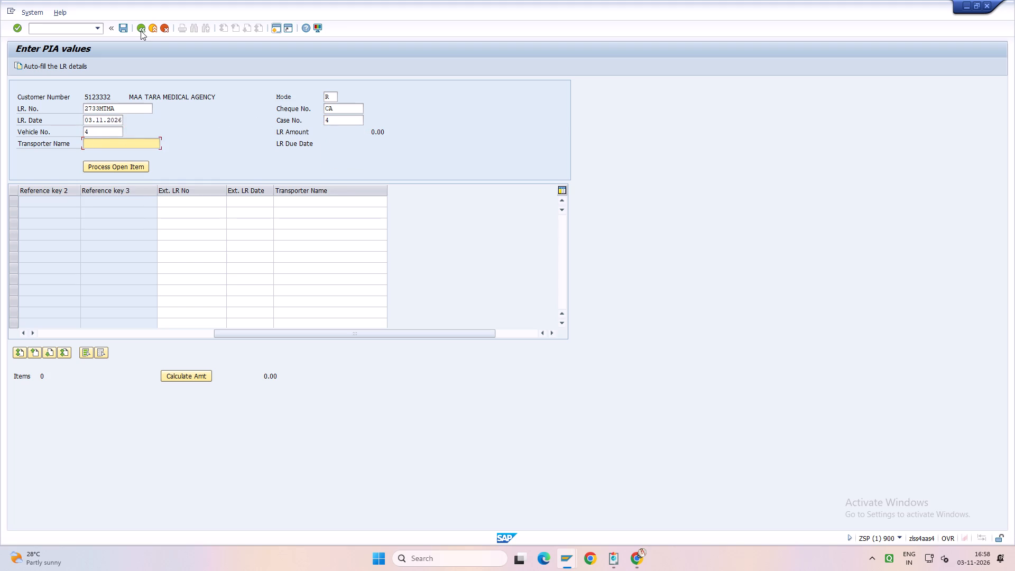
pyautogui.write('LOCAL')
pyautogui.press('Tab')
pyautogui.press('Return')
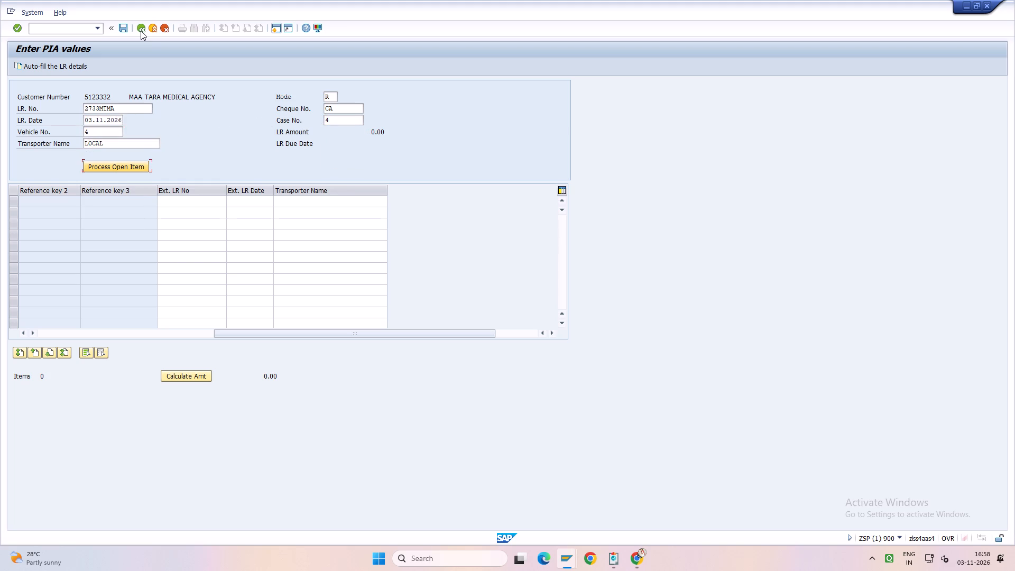
# Fill the open item's external LR number 2733MTMA, LR date 03.11.2026 and transporter LOCAL, and save the advice.
pyautogui.moveTo(290, 330); pyautogui.dragTo(36, 371)
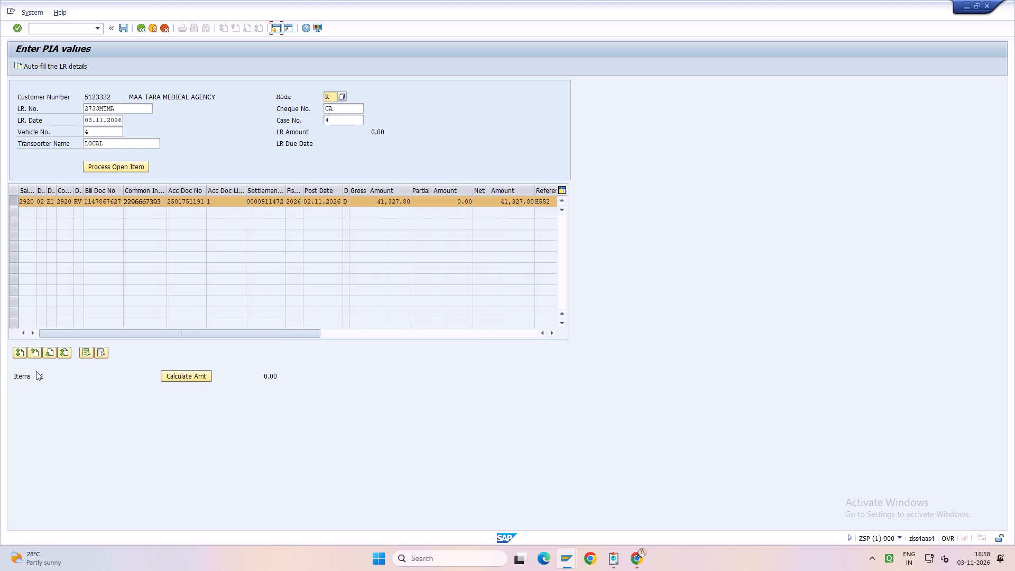
pyautogui.moveTo(36, 371); pyautogui.dragTo(3, 371)
pyautogui.moveTo(158, 330); pyautogui.dragTo(257, 326)
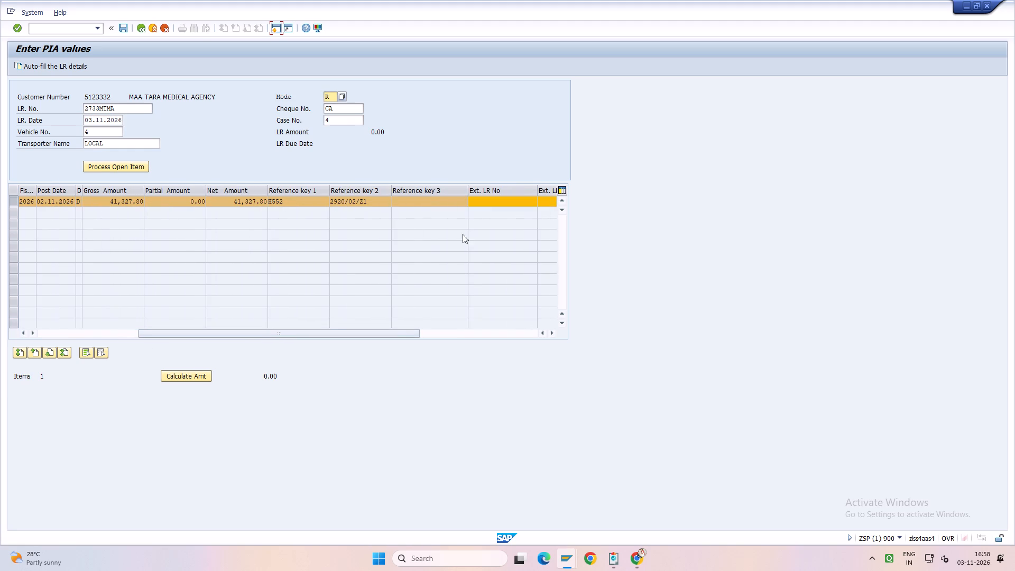
pyautogui.click(485, 198)
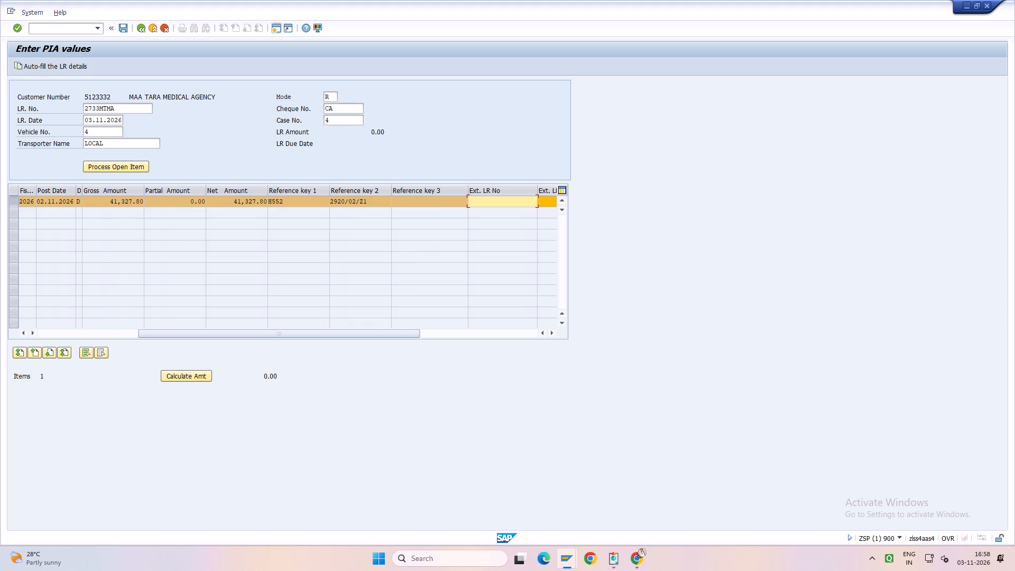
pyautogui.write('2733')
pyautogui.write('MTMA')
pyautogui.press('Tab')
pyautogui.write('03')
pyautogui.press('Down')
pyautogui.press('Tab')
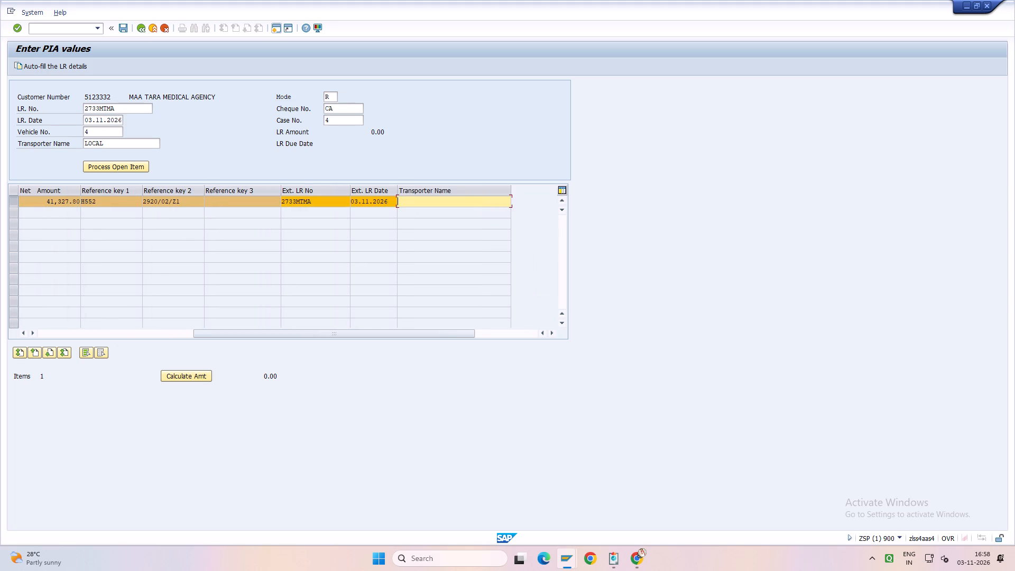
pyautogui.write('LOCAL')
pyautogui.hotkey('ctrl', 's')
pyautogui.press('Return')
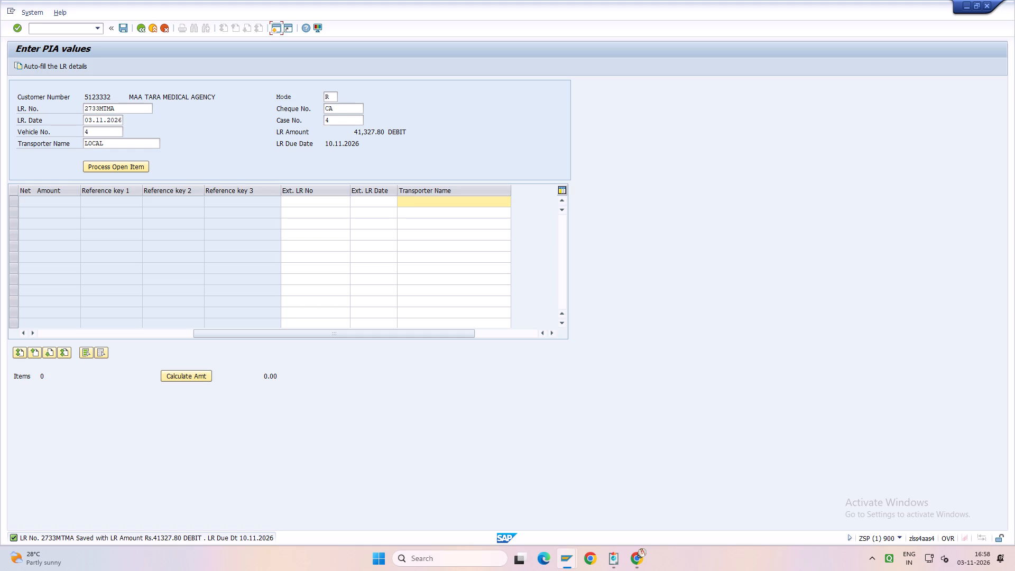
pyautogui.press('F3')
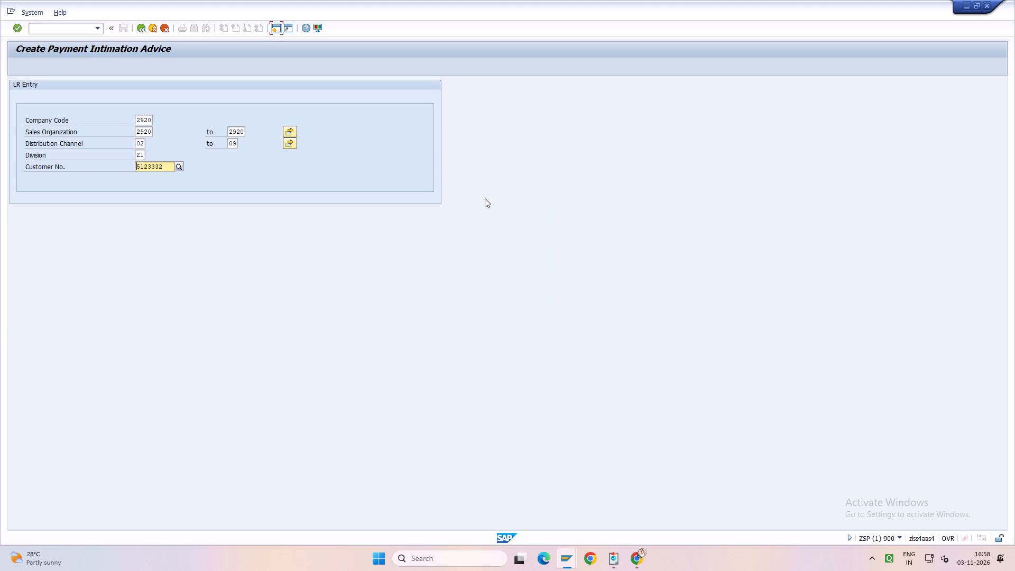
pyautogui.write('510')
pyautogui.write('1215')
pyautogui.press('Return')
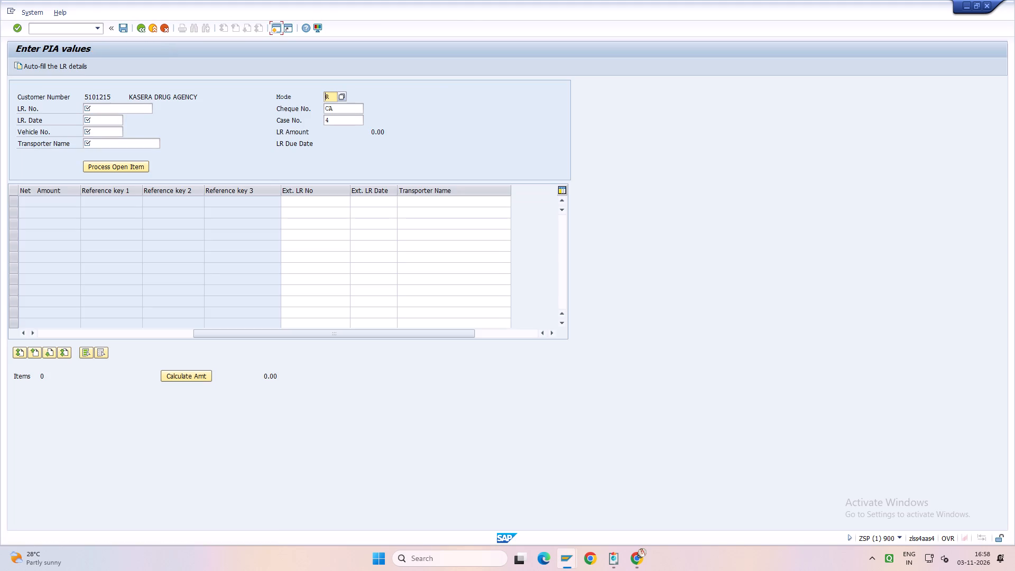
# Enter LR number 2733KDA with LR date 03.11.2026 in the advice header for KASERA DRUG AGENCY.
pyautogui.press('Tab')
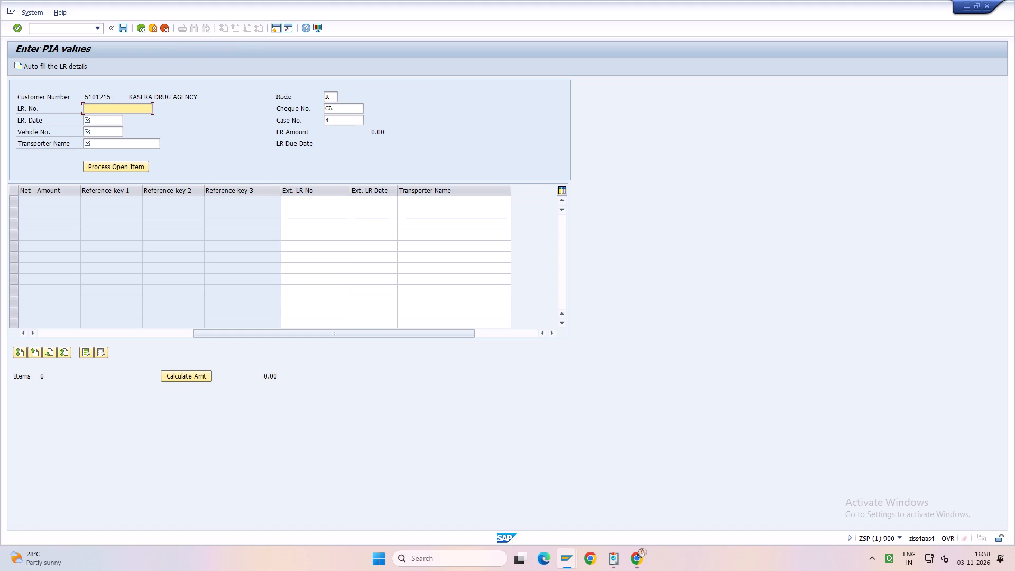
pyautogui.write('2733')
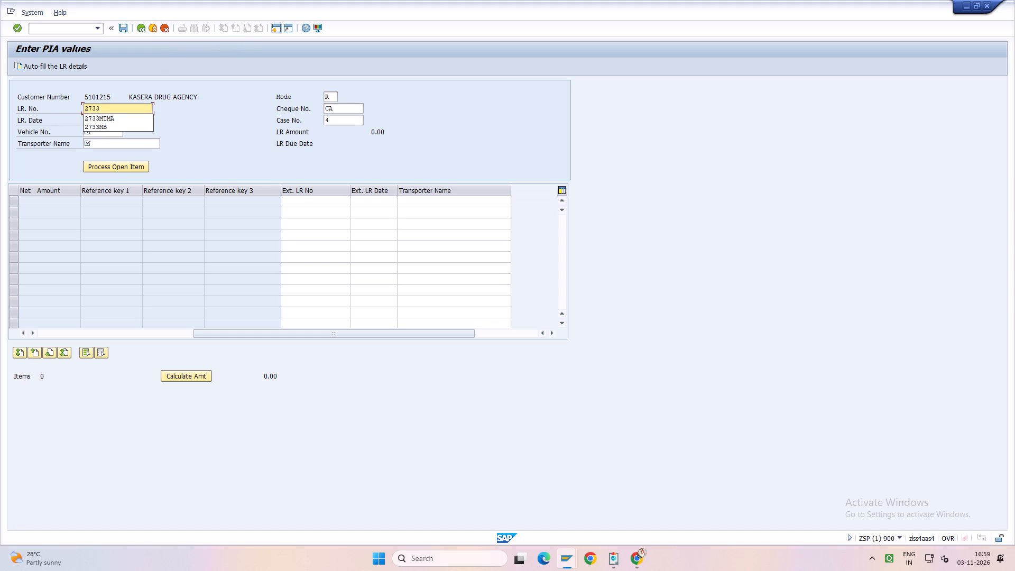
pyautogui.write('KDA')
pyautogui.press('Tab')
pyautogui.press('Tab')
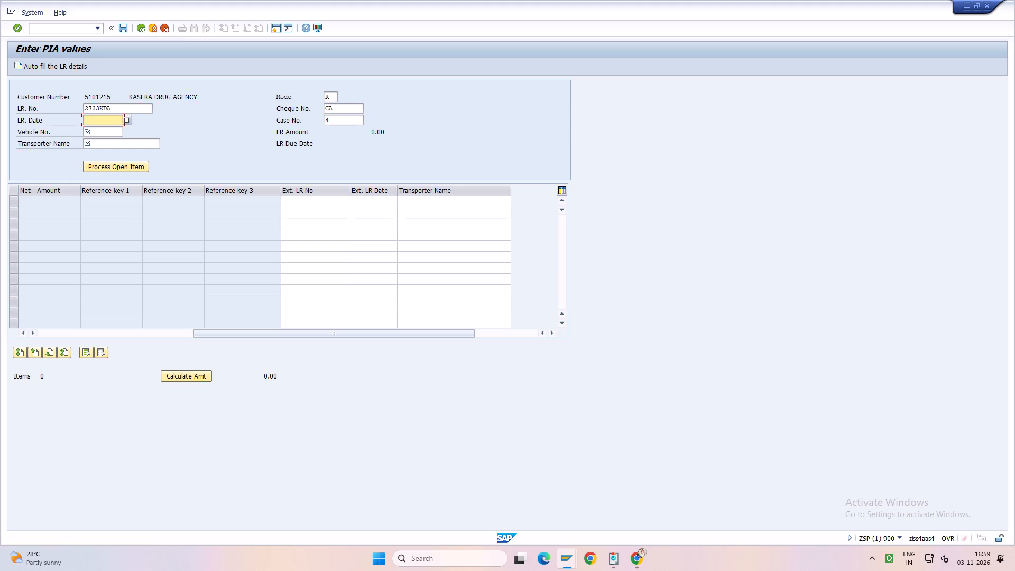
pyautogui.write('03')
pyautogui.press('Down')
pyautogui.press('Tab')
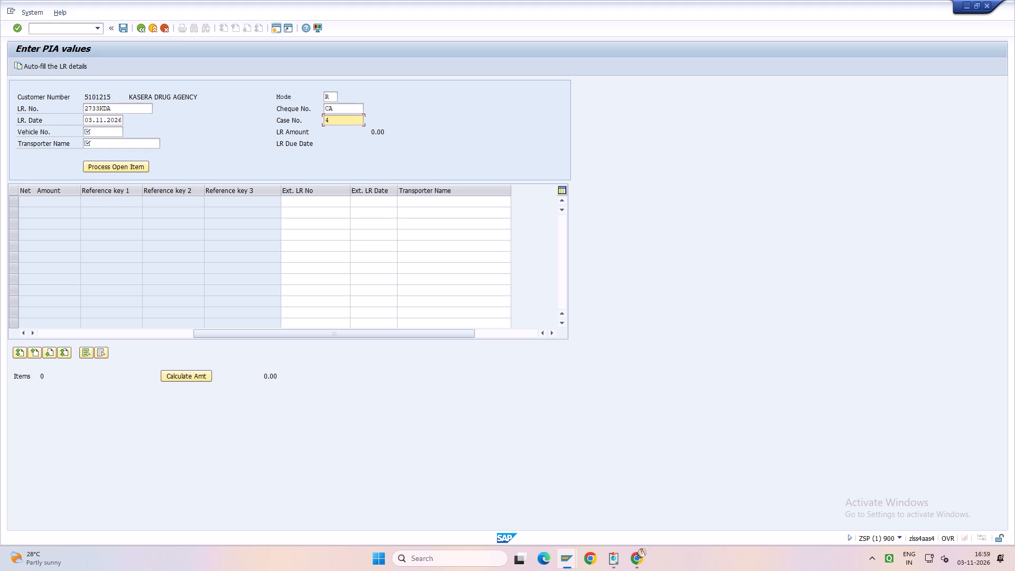
# Set case number 1, vehicle number 4 and transporter LOCAL, and process the customer's open items.
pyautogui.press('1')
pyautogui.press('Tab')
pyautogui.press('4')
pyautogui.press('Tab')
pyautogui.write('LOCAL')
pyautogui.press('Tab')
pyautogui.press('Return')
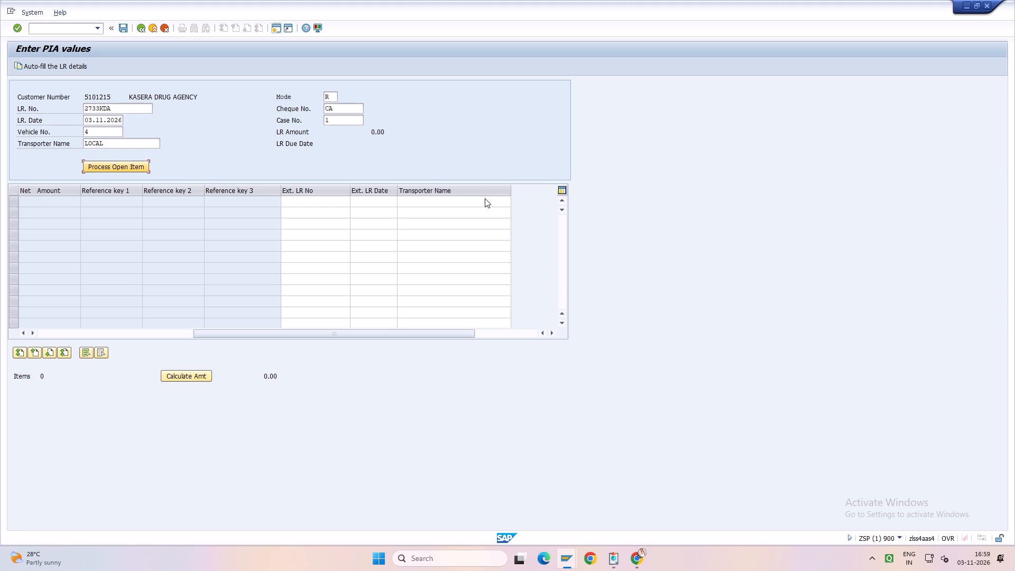
pyautogui.moveTo(437, 330); pyautogui.dragTo(15, 373)
pyautogui.rightClick(437, 330)
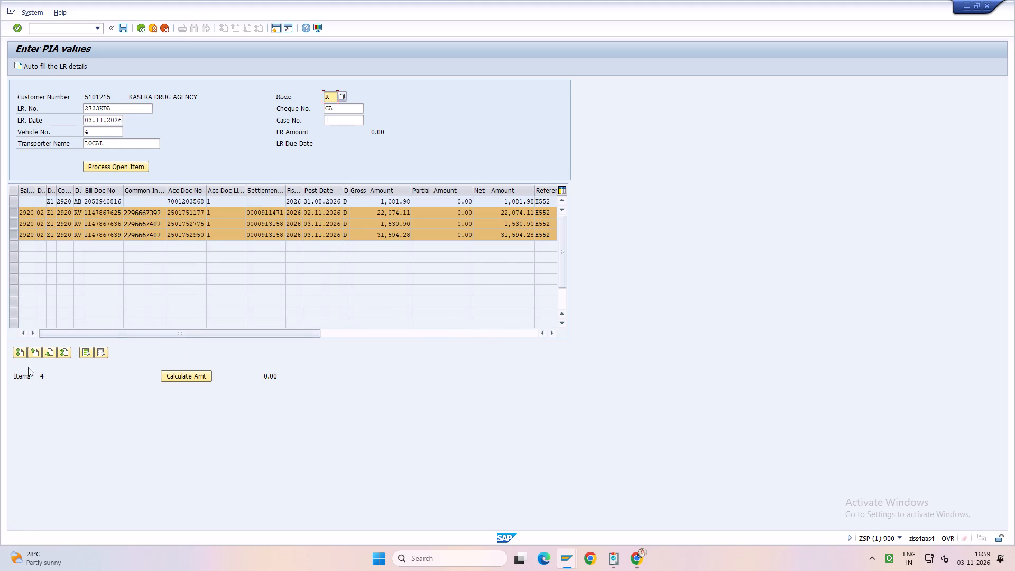
pyautogui.click(17, 225)
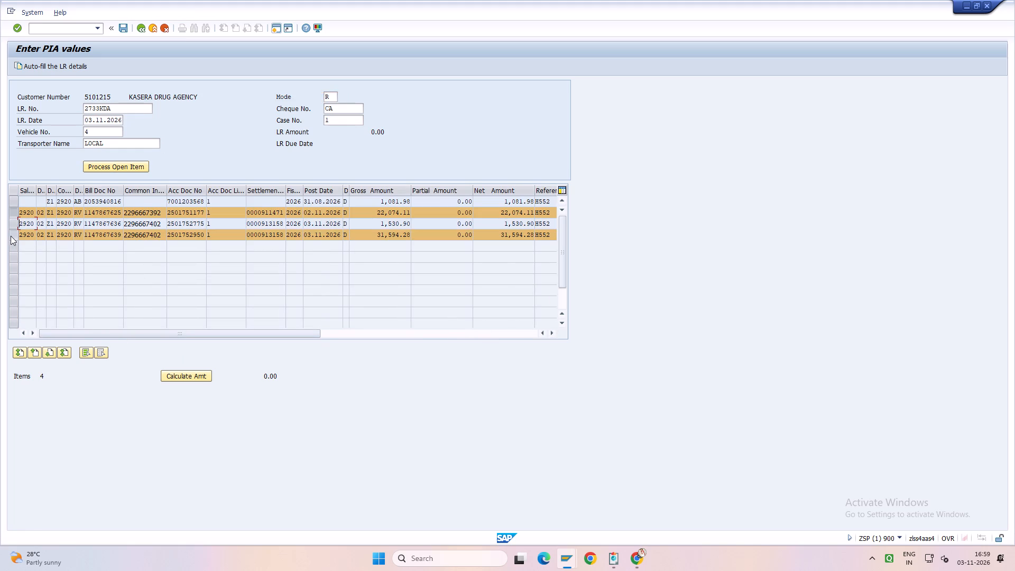
pyautogui.click(11, 236)
# Fill the selected item's external LR number 2733KDA, LR date 03.11.2026 and transporter LOCAL, and save the advice.
pyautogui.moveTo(171, 333); pyautogui.dragTo(173, 334)
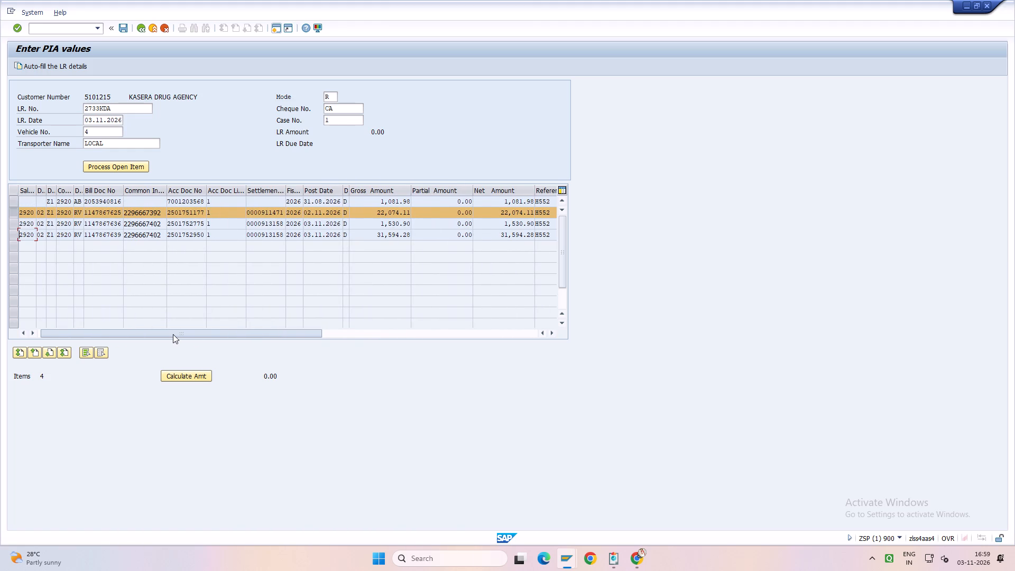
pyautogui.moveTo(173, 334); pyautogui.dragTo(306, 345)
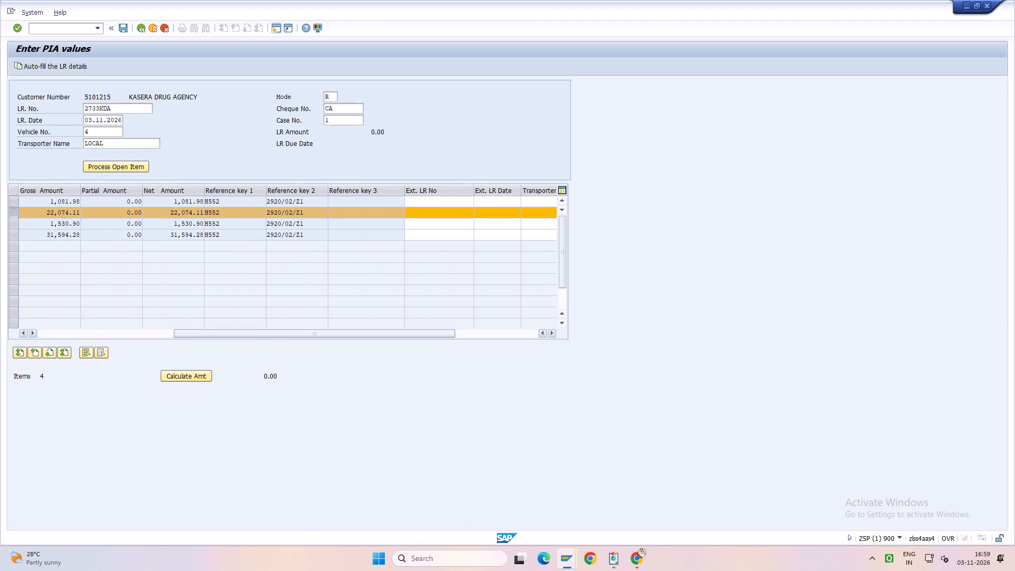
pyautogui.click(412, 213)
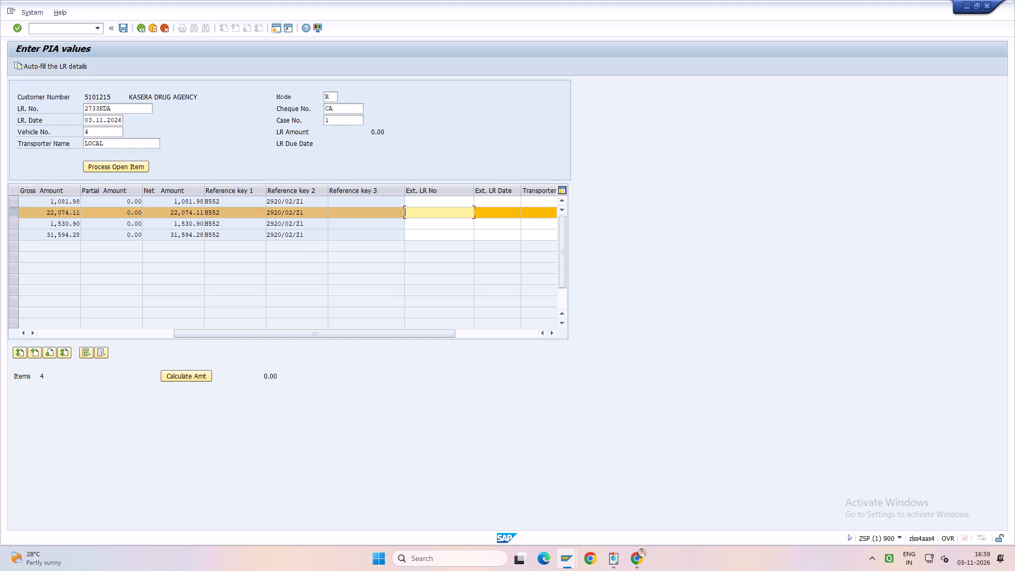
pyautogui.write('2733')
pyautogui.write('KDA')
pyautogui.press('Tab')
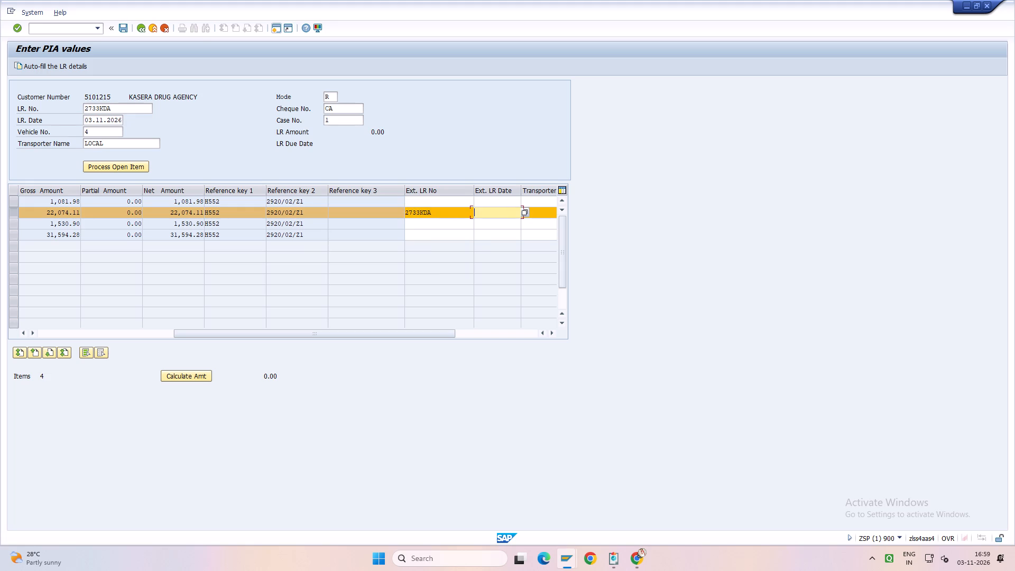
pyautogui.write('03')
pyautogui.press('Down')
pyautogui.press('Tab')
pyautogui.write('LOCAL')
pyautogui.hotkey('ctrl', 's')
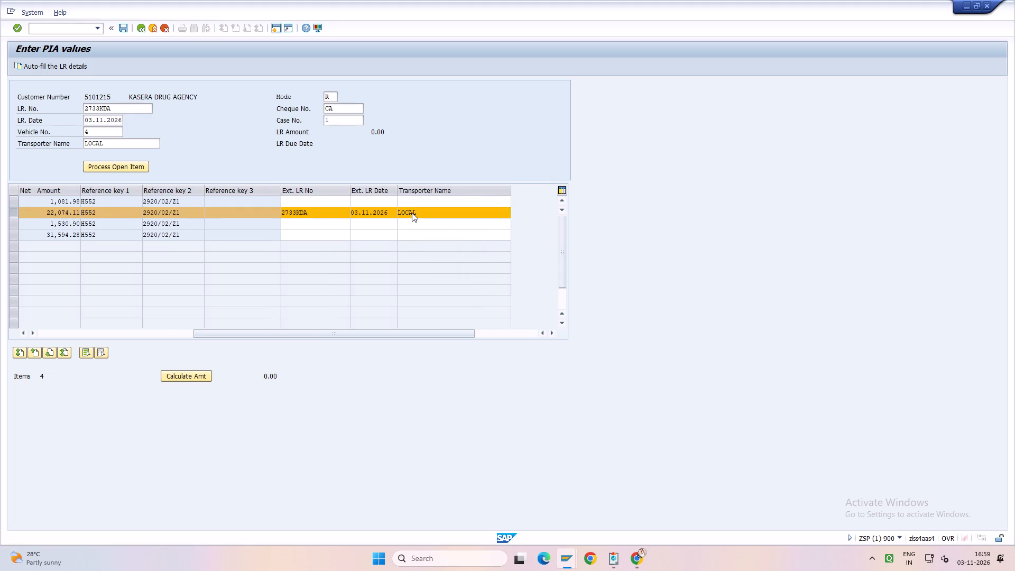
pyautogui.press('Return')
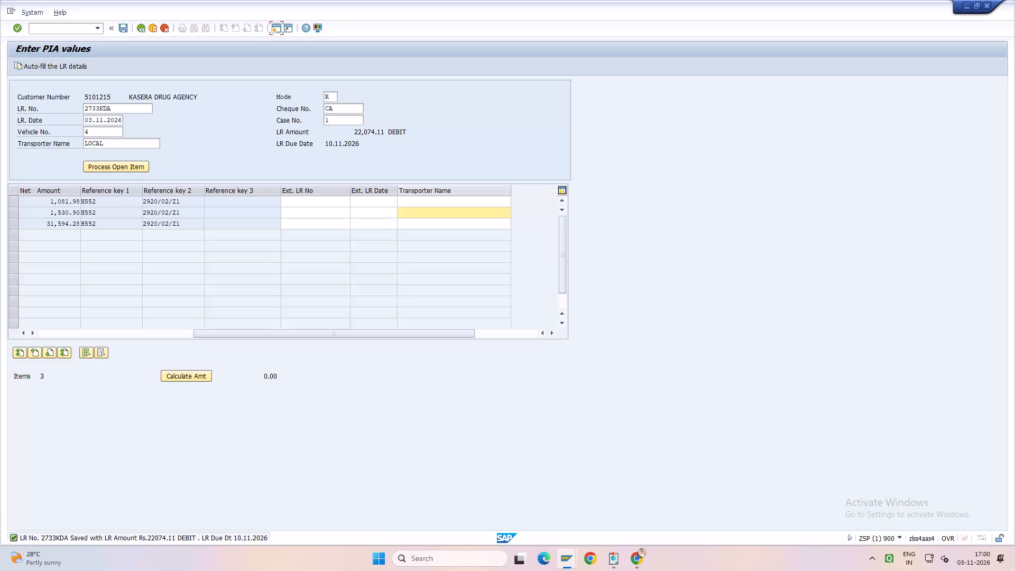
# Close the payment intimation advice session and leave the stock report for the SAP Easy Access menu.
pyautogui.click(986, 6)
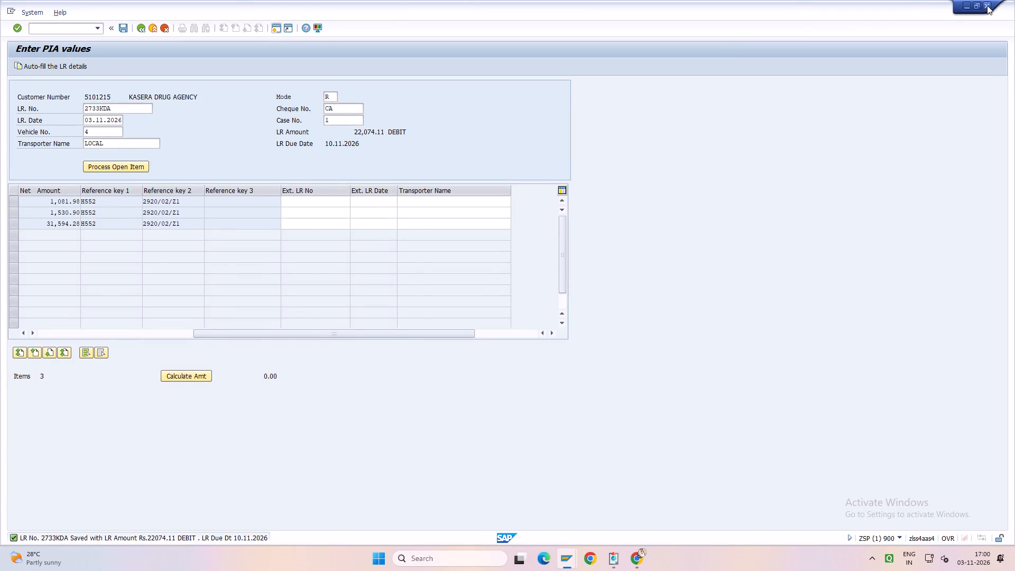
pyautogui.click(141, 29)
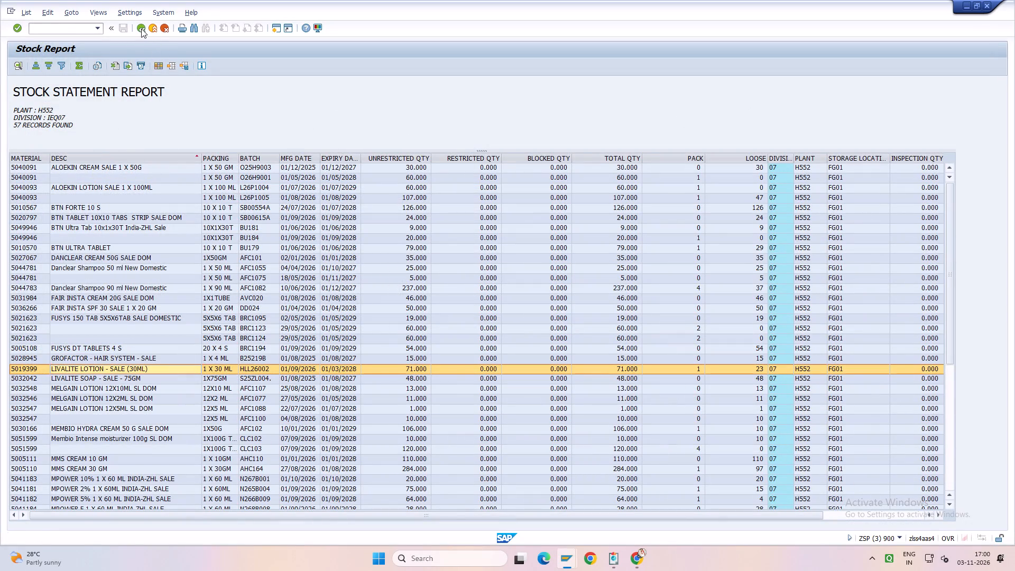
pyautogui.click(141, 29)
pyautogui.click(141, 29)
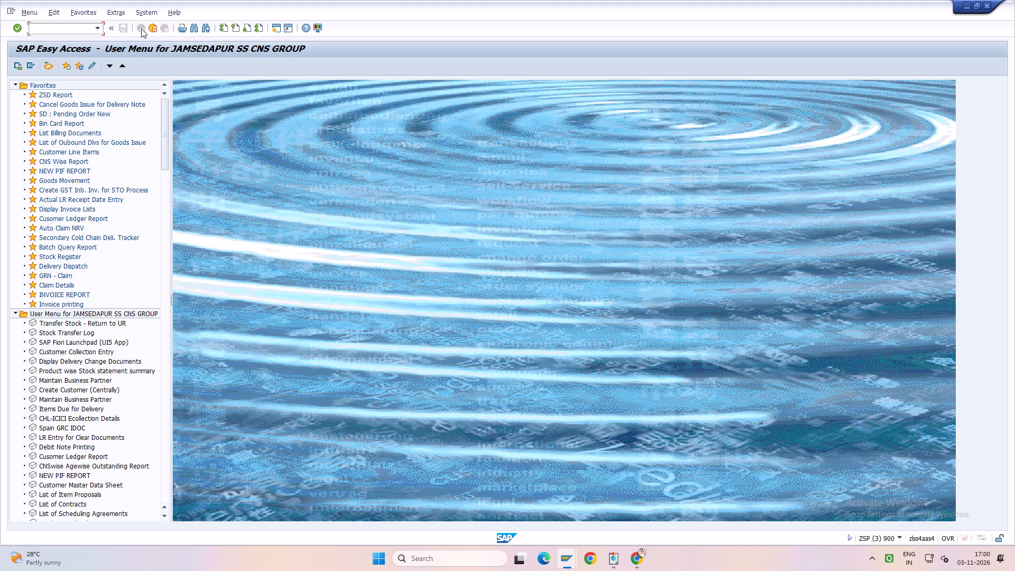